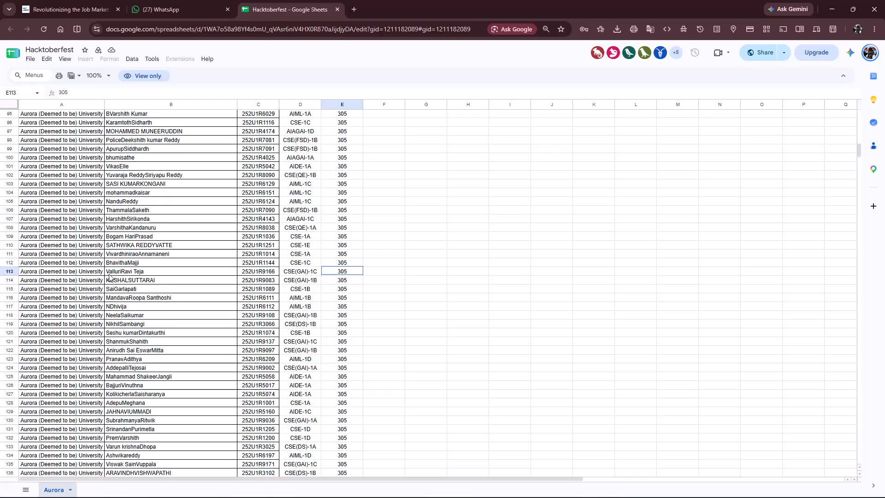
# Select cells A114 to E114 in the Hacktoberfest sheet.
pyautogui.click(82, 279)
pyautogui.hscroll(4, 82, 279)
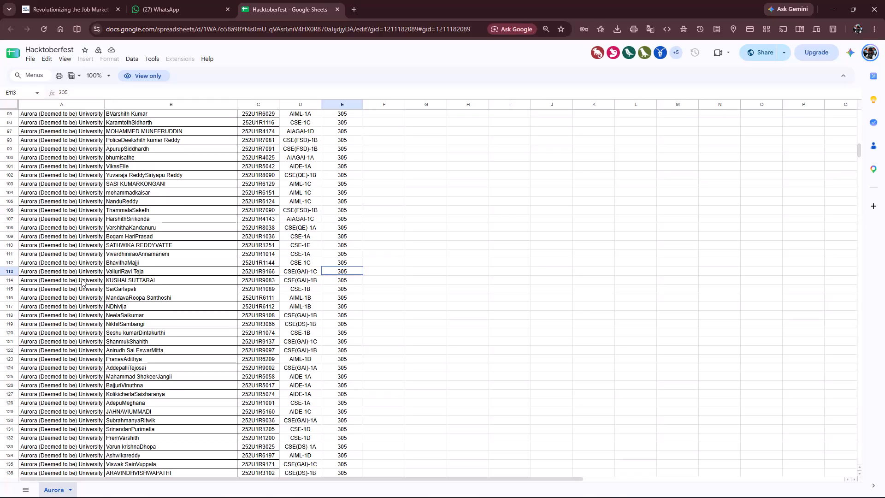
pyautogui.hotkey('ctrl', 'shift', 'Right')
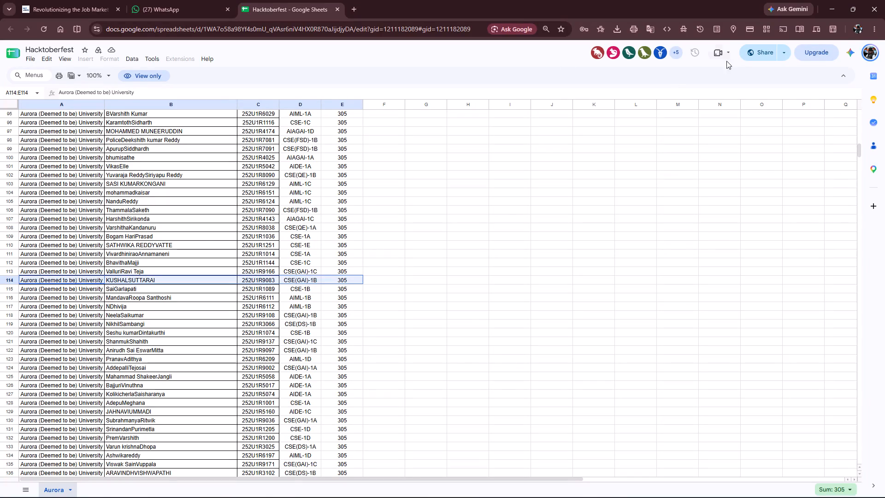
pyautogui.click(847, 53)
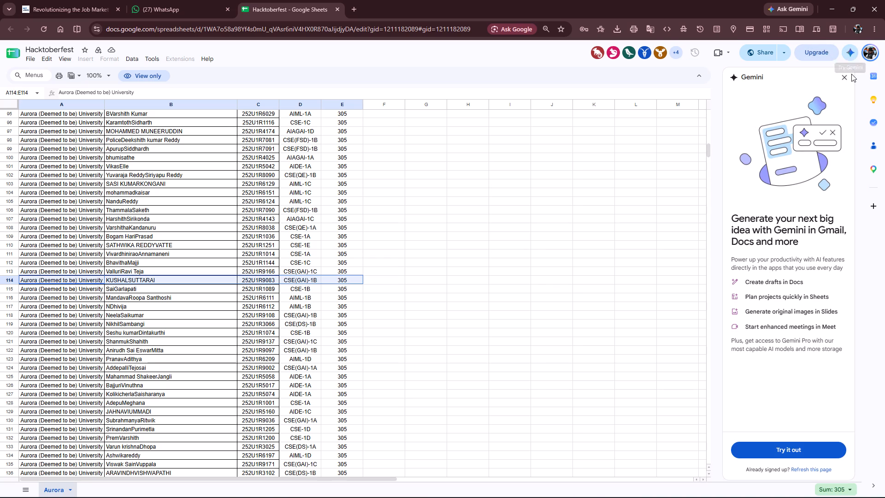
pyautogui.click(844, 75)
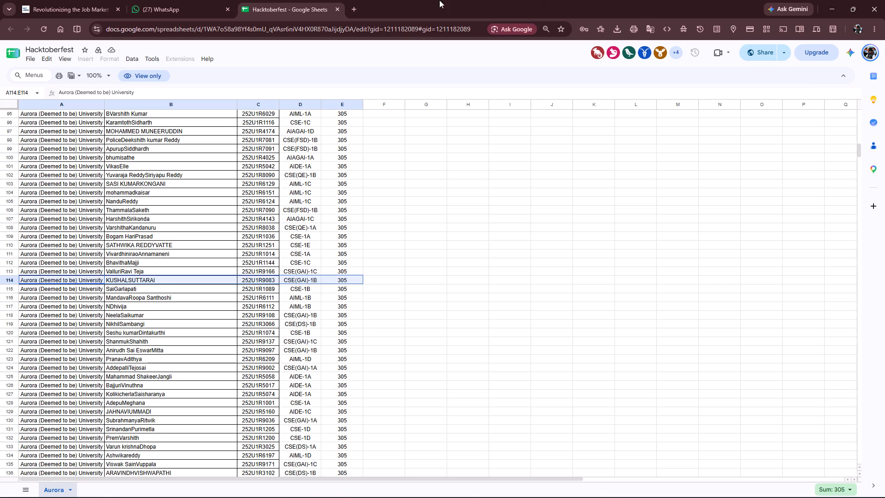
# Check the day's schedule on the learning portal's home page.
pyautogui.click(45, 0)
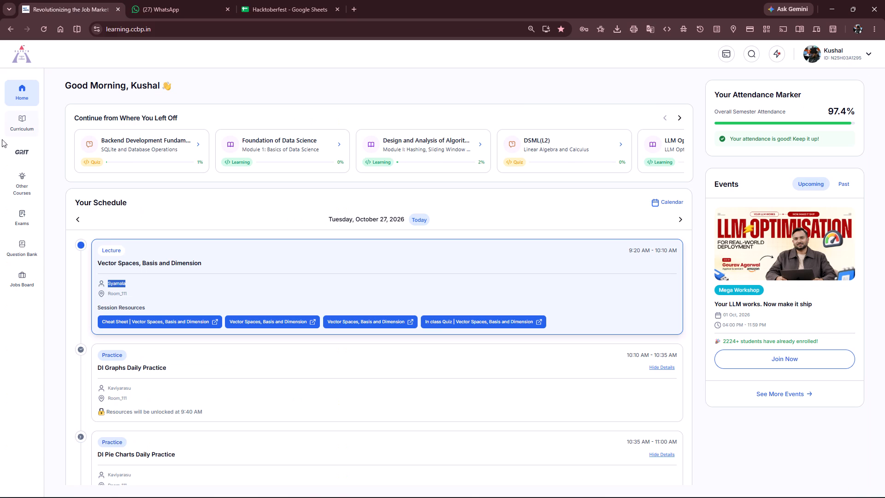
pyautogui.click(49, 247)
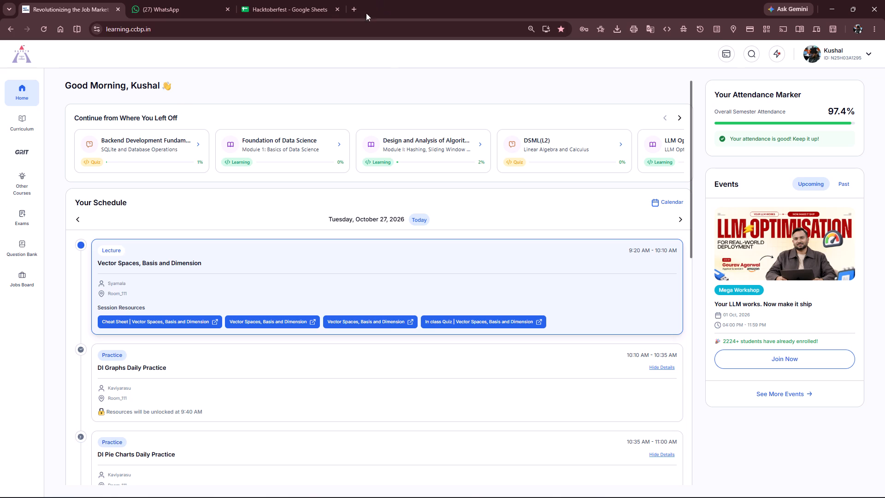
# Open the Design Asset Requirement spreadsheet in a new tab from yesterday's browsing history.
pyautogui.click(354, 9)
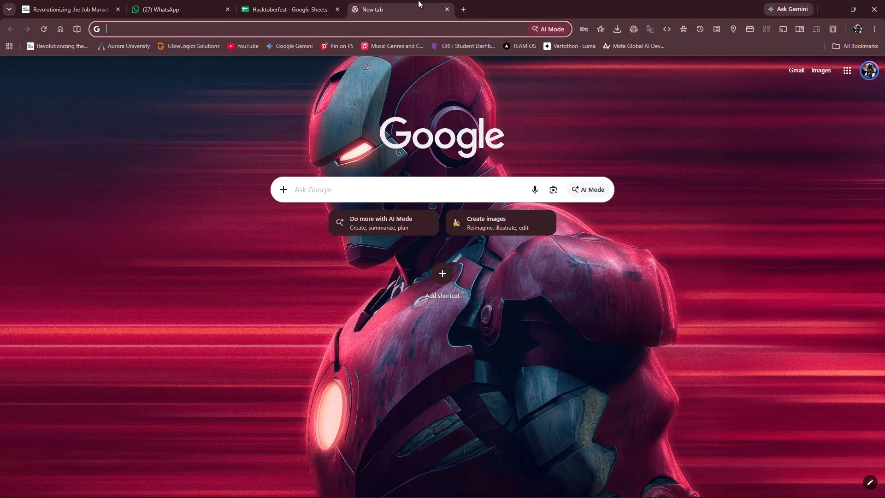
pyautogui.hotkey('ctrl', 'h')
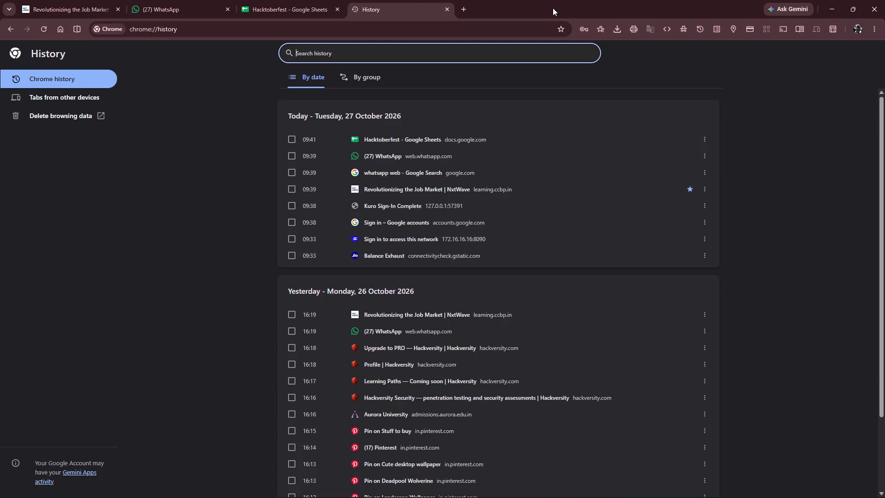
pyautogui.scroll(-1, 453, 244)
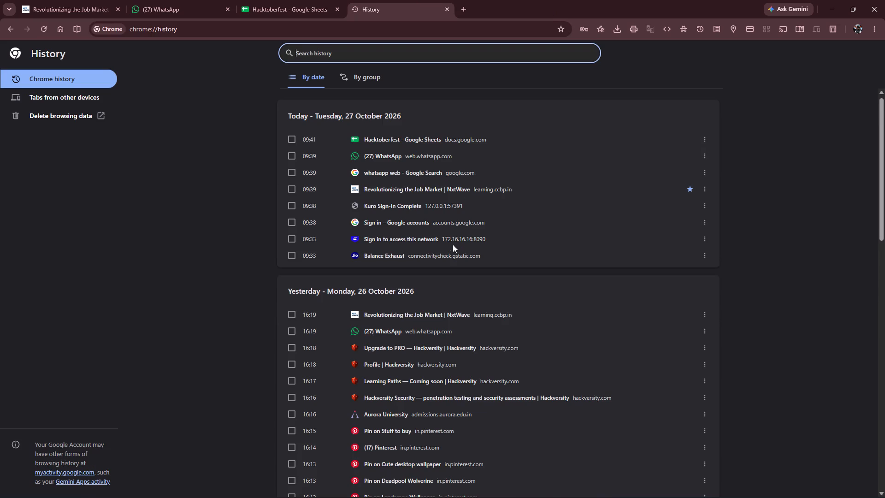
pyautogui.scroll(-4, 453, 244)
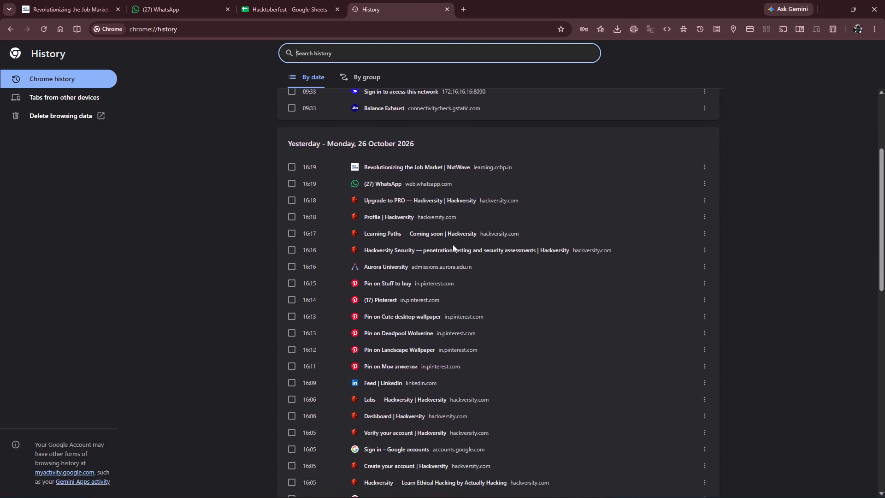
pyautogui.scroll(-4, 453, 244)
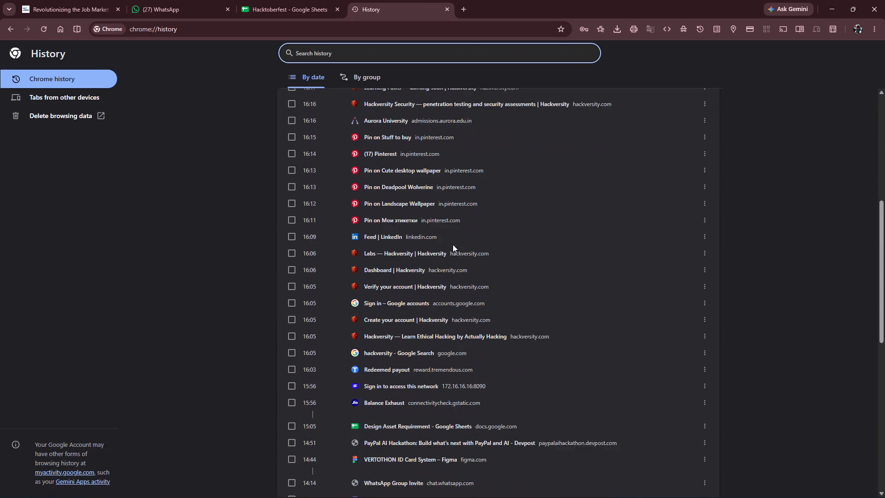
pyautogui.scroll(-1, 453, 244)
pyautogui.click(395, 413)
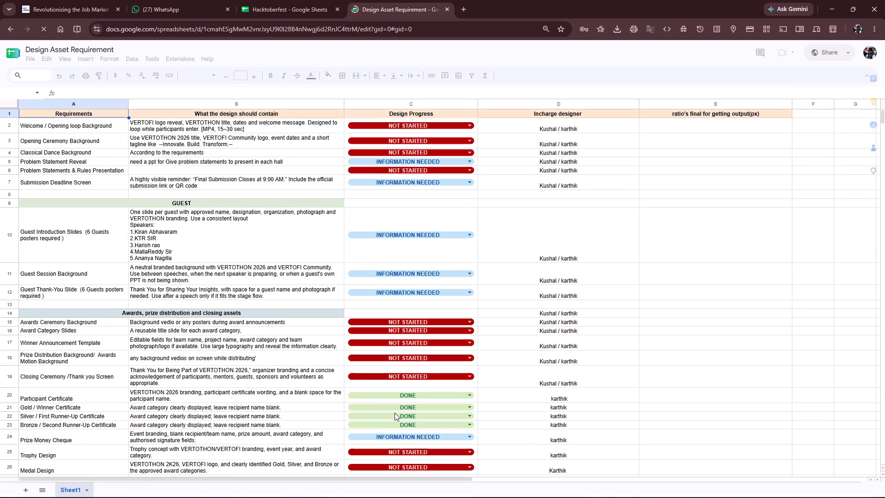
# Examine the required design assets, their progress and the designers in charge, down to the Participant Information section.
pyautogui.scroll(-1, 395, 413)
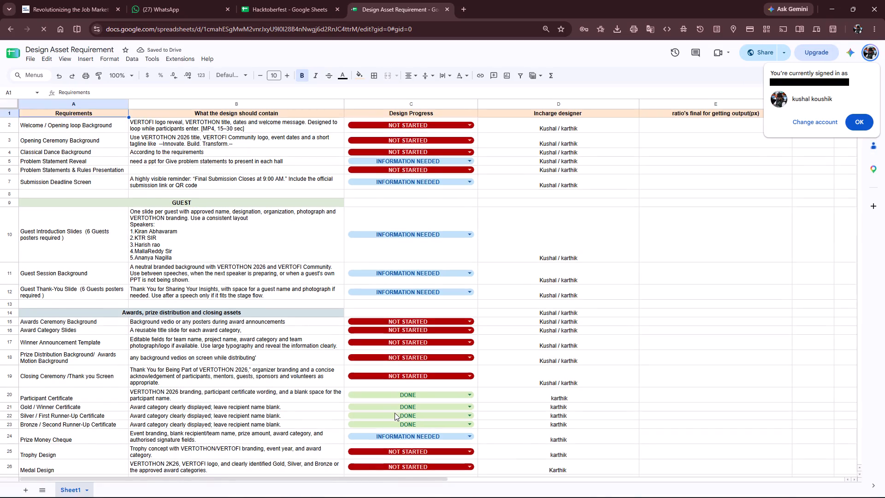
pyautogui.scroll(-5, 395, 413)
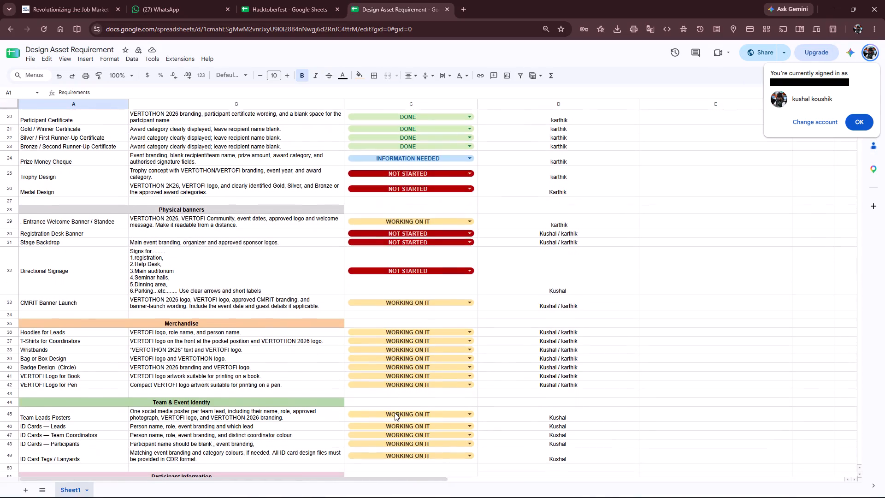
pyautogui.scroll(-3, 395, 413)
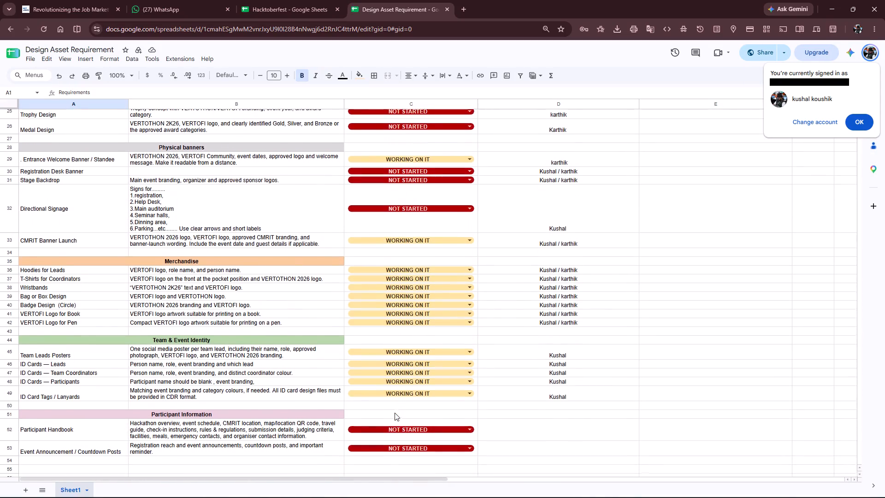
pyautogui.scroll(-1, 395, 413)
pyautogui.scroll(1, 395, 413)
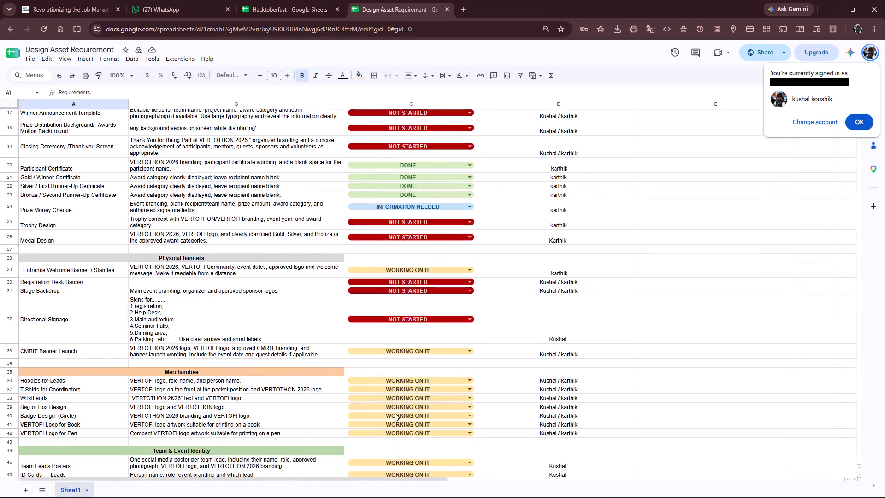
pyautogui.scroll(5, 395, 413)
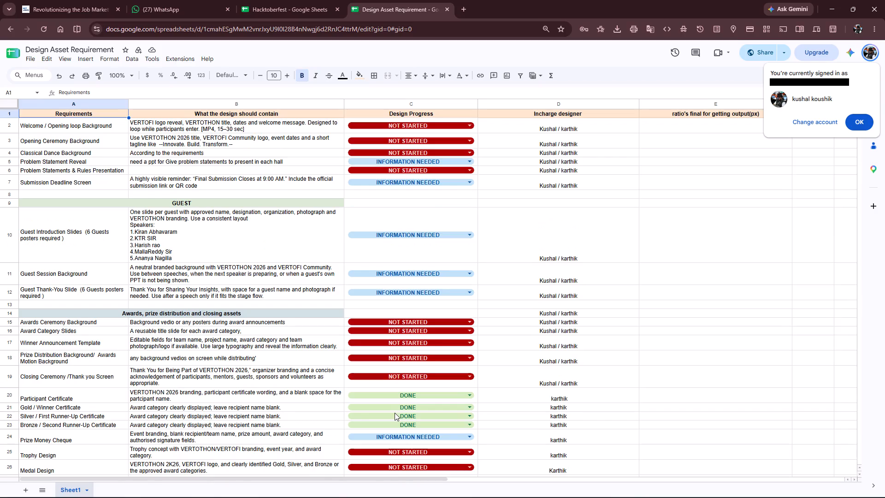
pyautogui.scroll(-1, 395, 413)
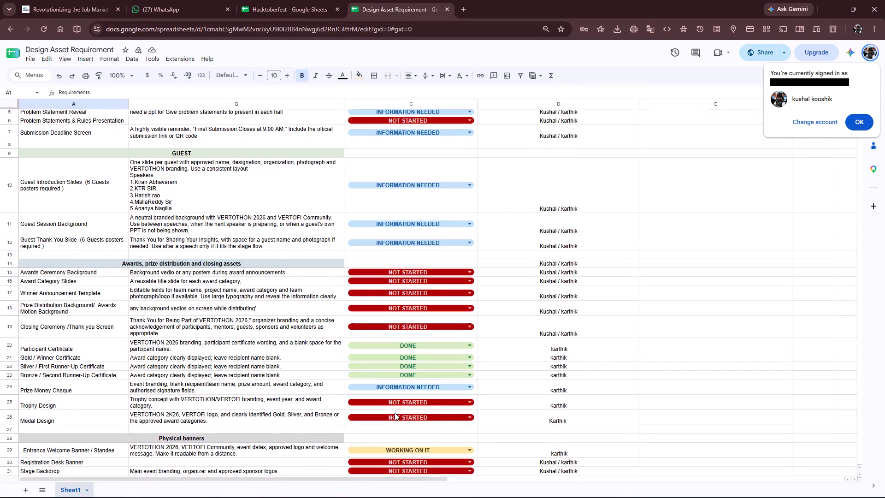
pyautogui.scroll(-2, 395, 413)
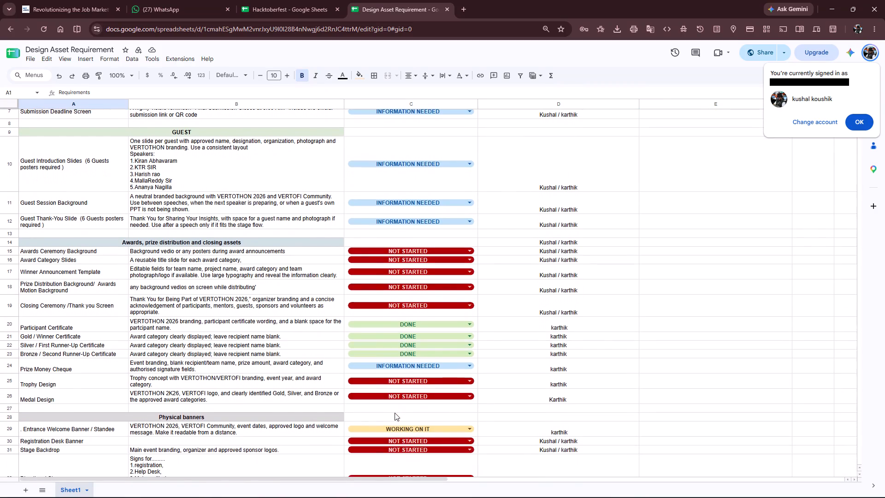
pyautogui.scroll(-5, 395, 413)
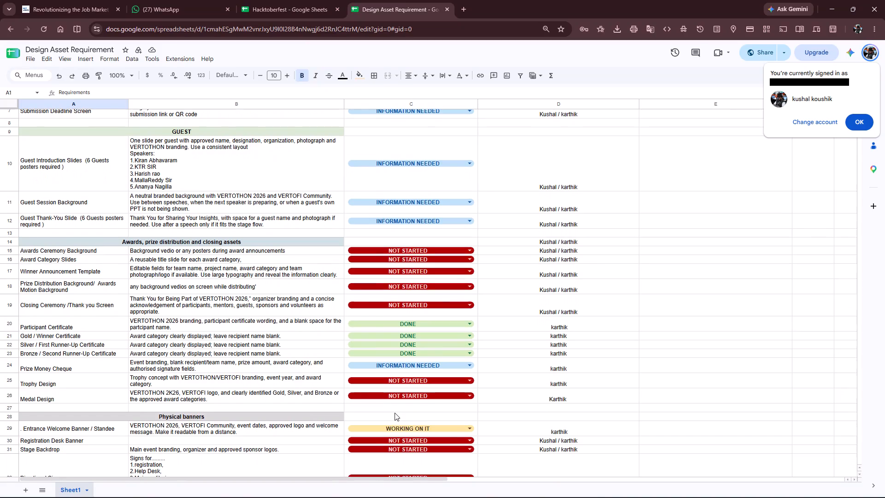
pyautogui.scroll(-1, 395, 413)
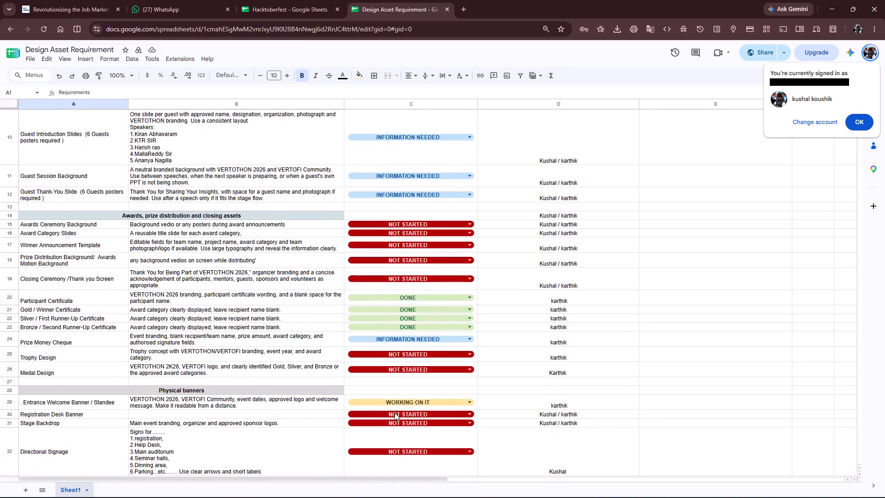
pyautogui.scroll(-1, 395, 413)
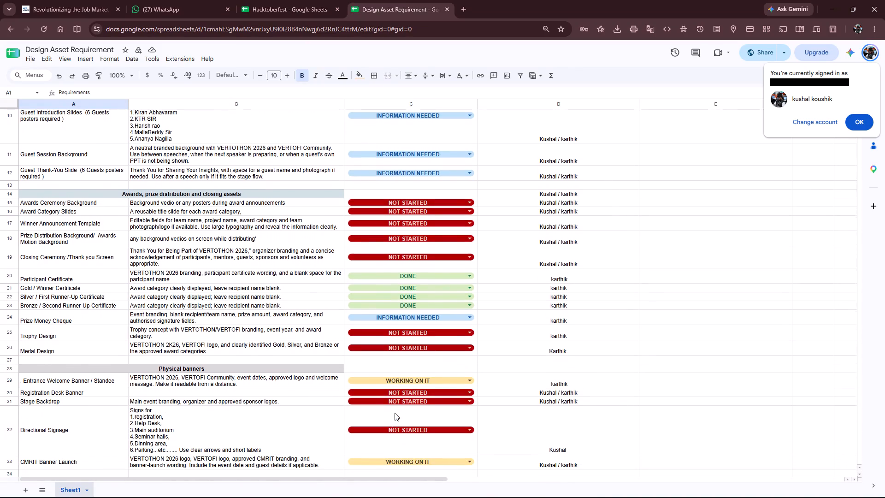
pyautogui.scroll(-4, 395, 413)
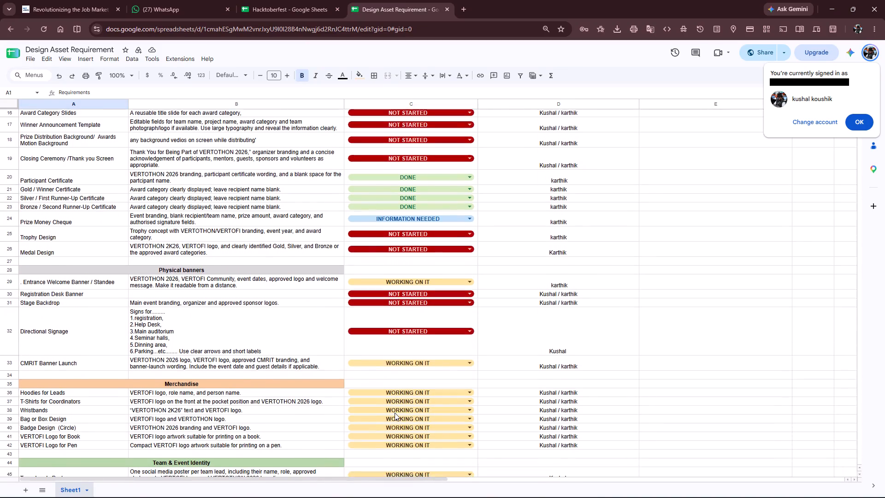
pyautogui.scroll(-1, 395, 413)
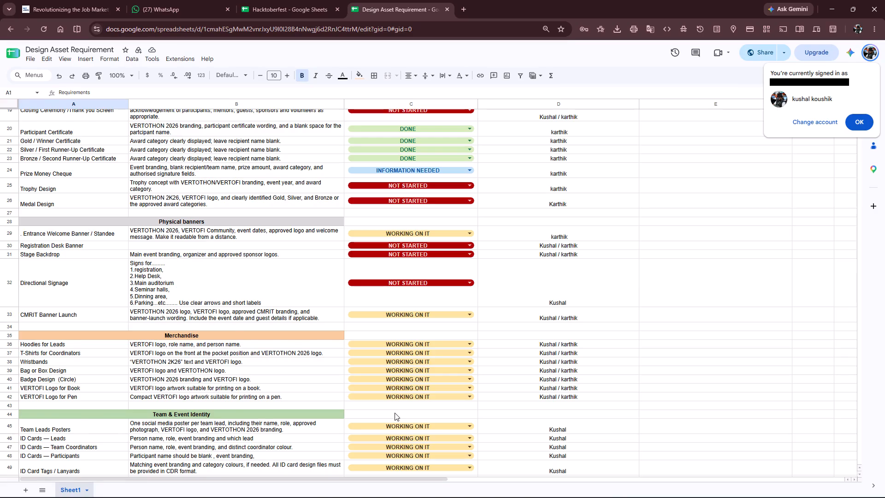
pyautogui.press('F2')
pyautogui.press('F2')
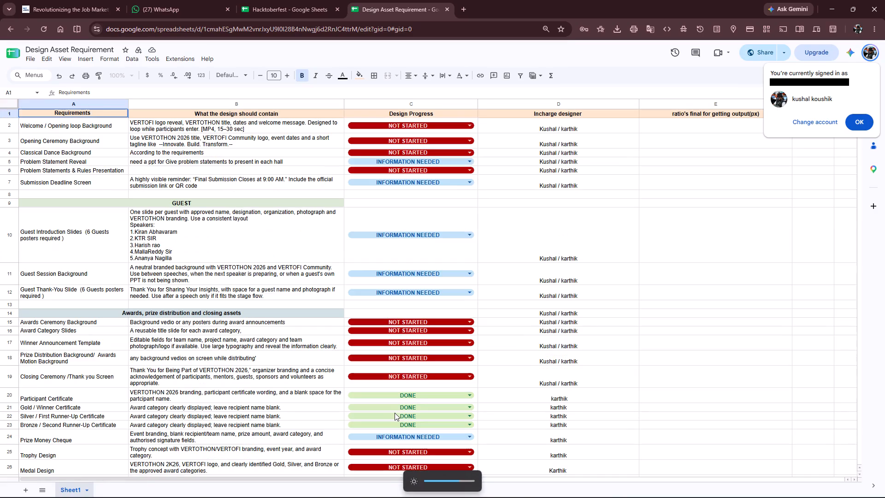
pyautogui.click(700, 343)
pyautogui.scroll(-3, 690, 351)
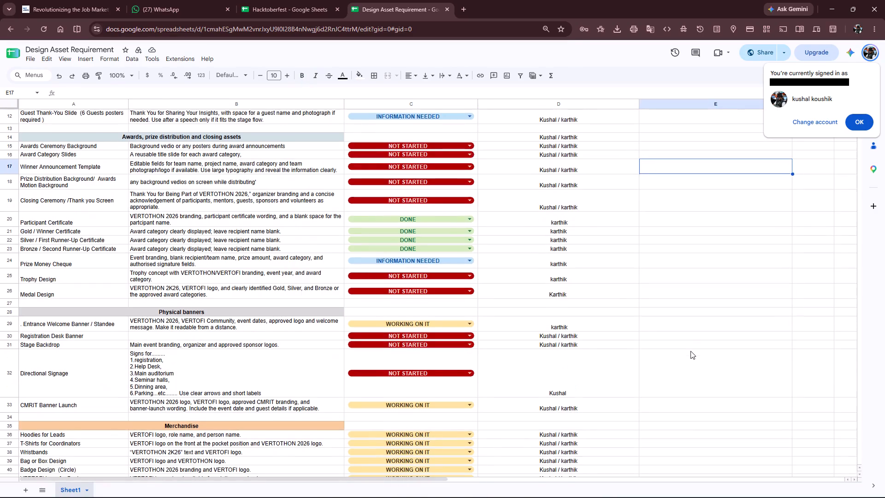
pyautogui.scroll(-2, 690, 351)
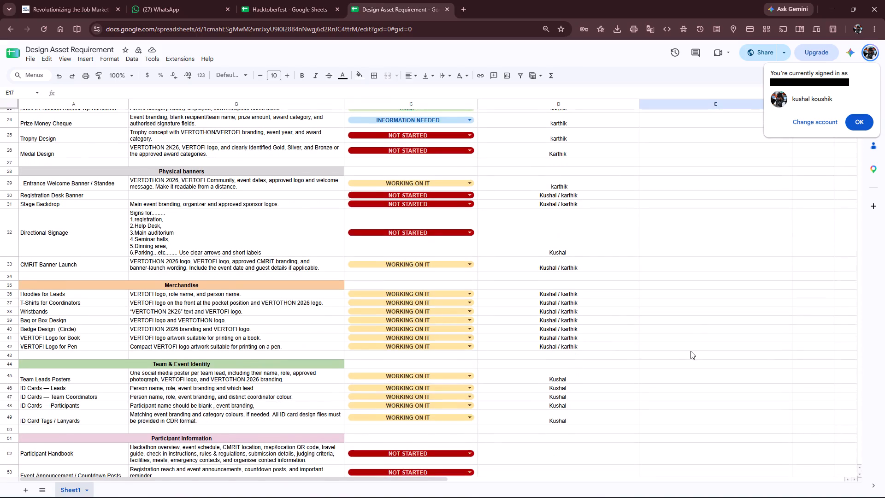
pyautogui.scroll(-1, 690, 351)
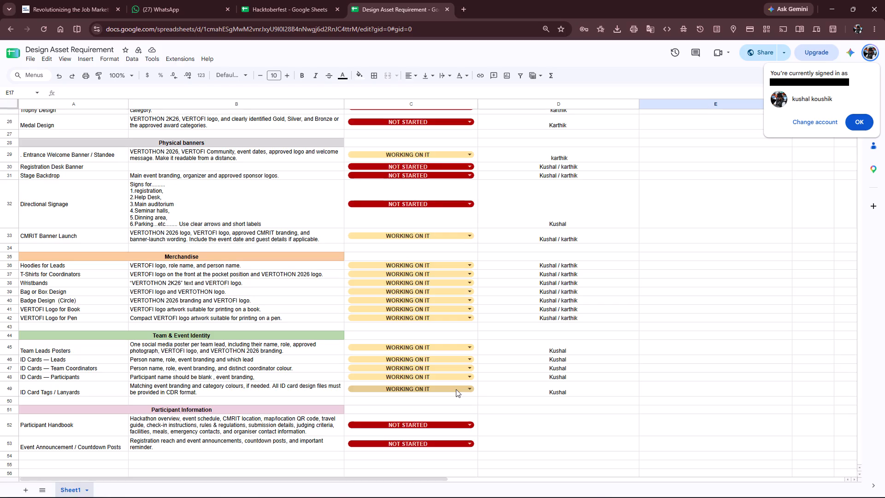
# Copy the word "Lanyards" from the ID Card Tags / Lanyards entry in cell A49.
pyautogui.click(55, 394)
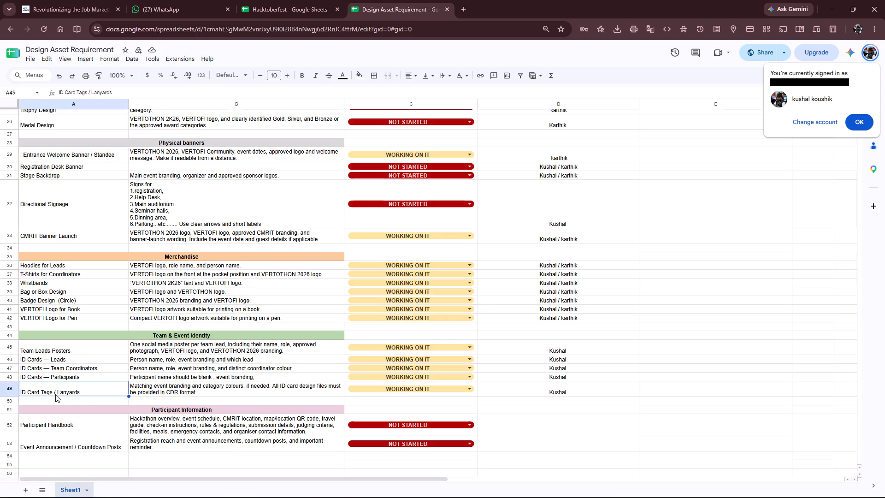
pyautogui.doubleClick(55, 394)
pyautogui.moveTo(56, 385); pyautogui.dragTo(88, 385)
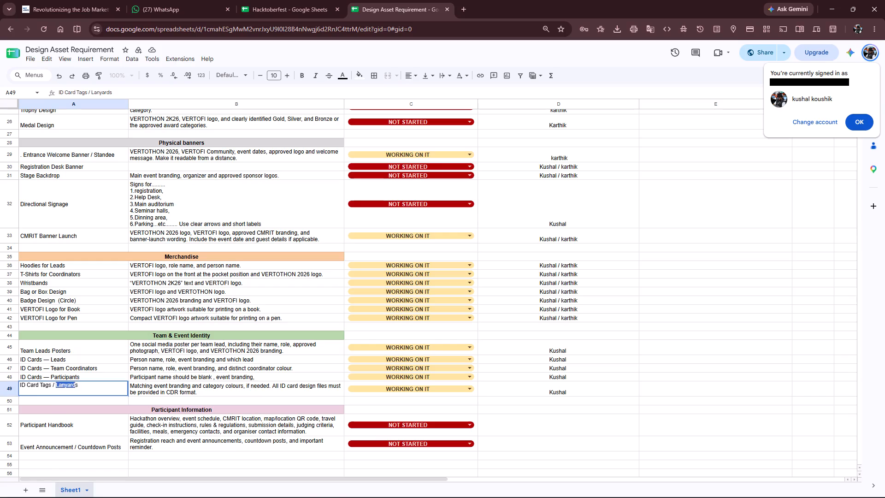
pyautogui.moveTo(88, 385); pyautogui.dragTo(91, 385)
pyautogui.hotkey('ctrl', 'c')
pyautogui.click(863, 24)
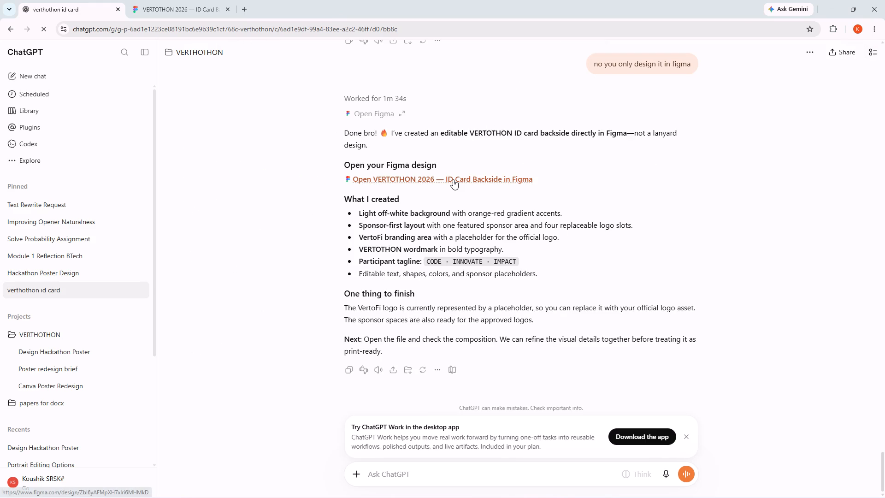
pyautogui.click(206, 2)
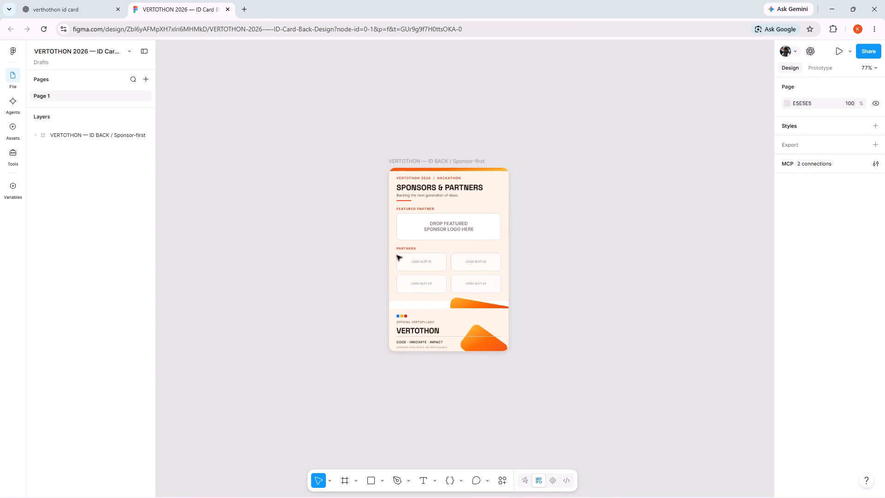
# Cut the whole VERTOTHON — ID BACK / Sponsor-first frame from the page.
pyautogui.moveTo(341, 129); pyautogui.dragTo(539, 390)
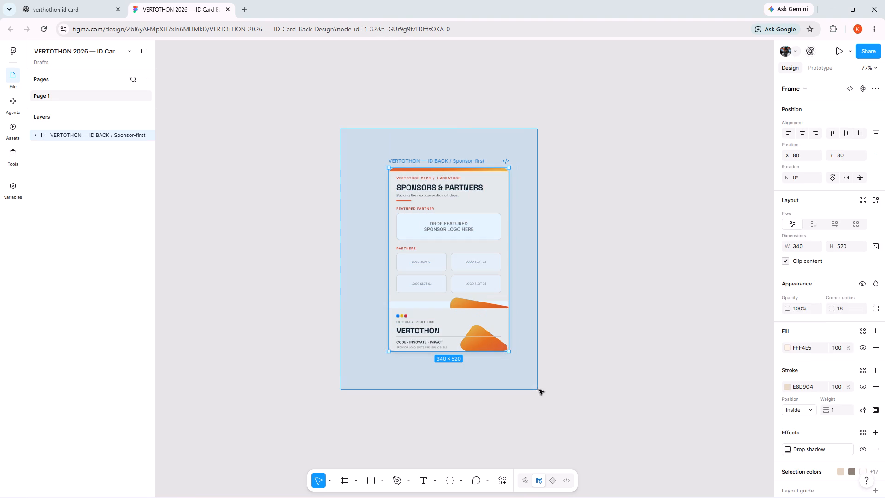
pyautogui.moveTo(539, 390); pyautogui.dragTo(547, 390)
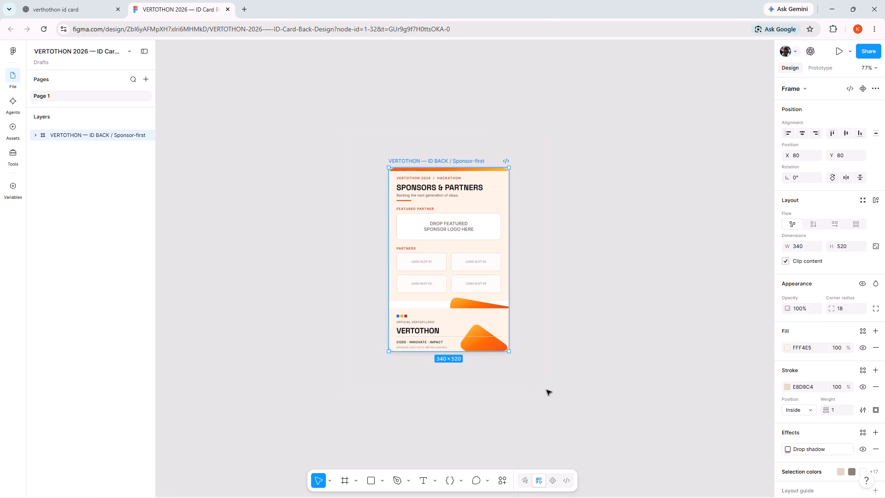
pyautogui.hotkey('ctrl', 'x')
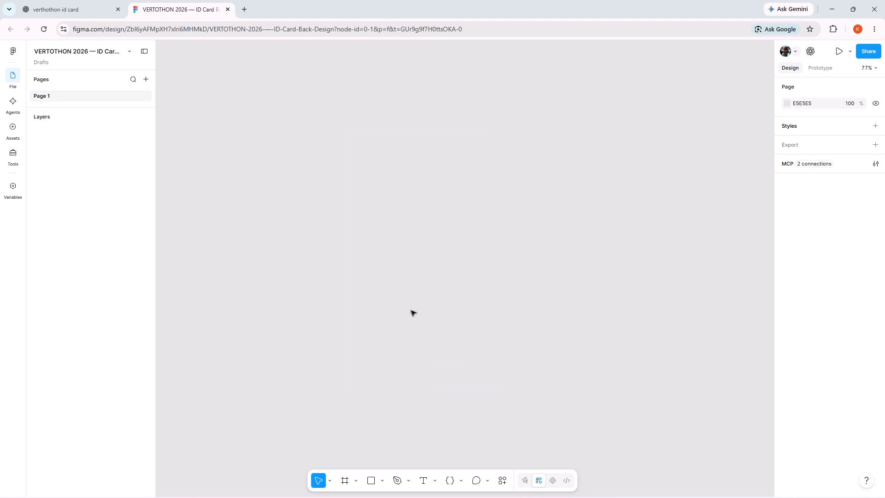
# Open figma.com in a new tab.
pyautogui.click(248, 7)
pyautogui.write('figma')
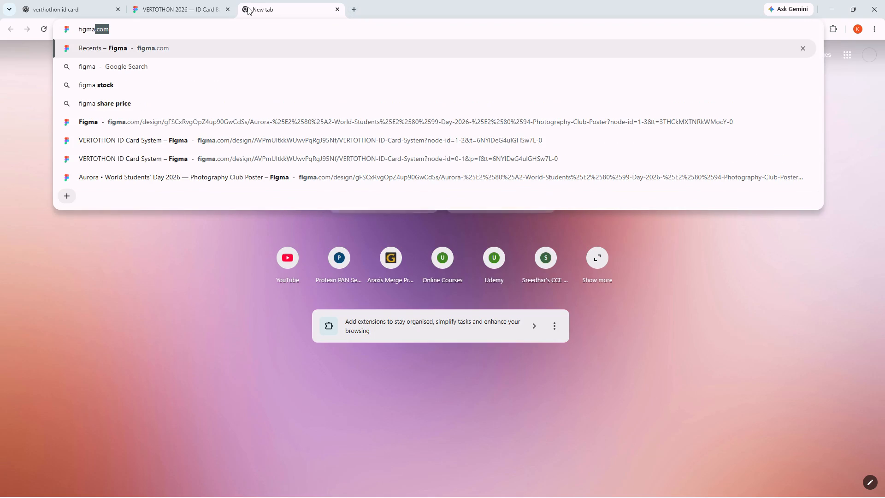
pyautogui.press('Right')
pyautogui.press('Return')
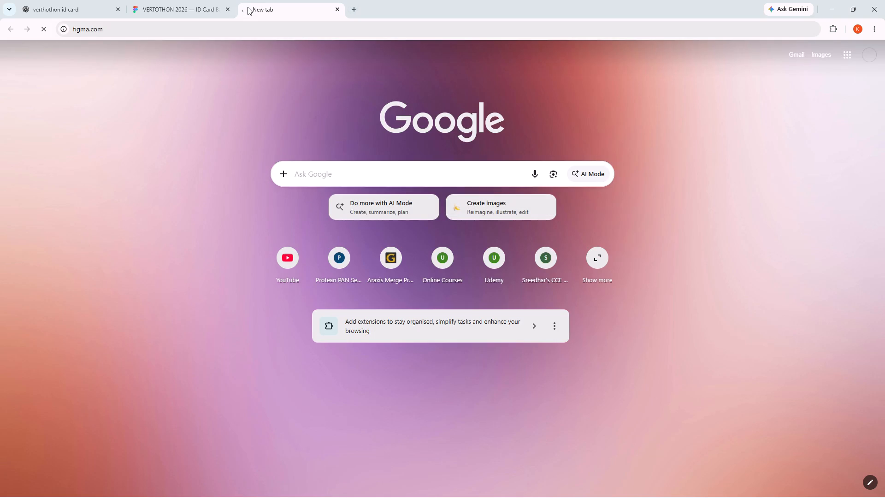
# Go back to the VERTOTHON 2026 ID card design and paste the cut ID back frame onto its page.
pyautogui.click(160, 0)
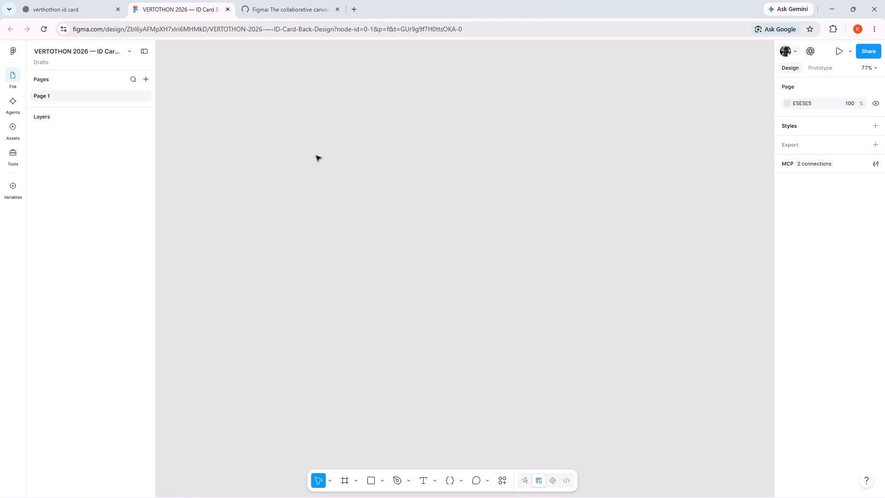
pyautogui.hotkey('ctrl', 'v')
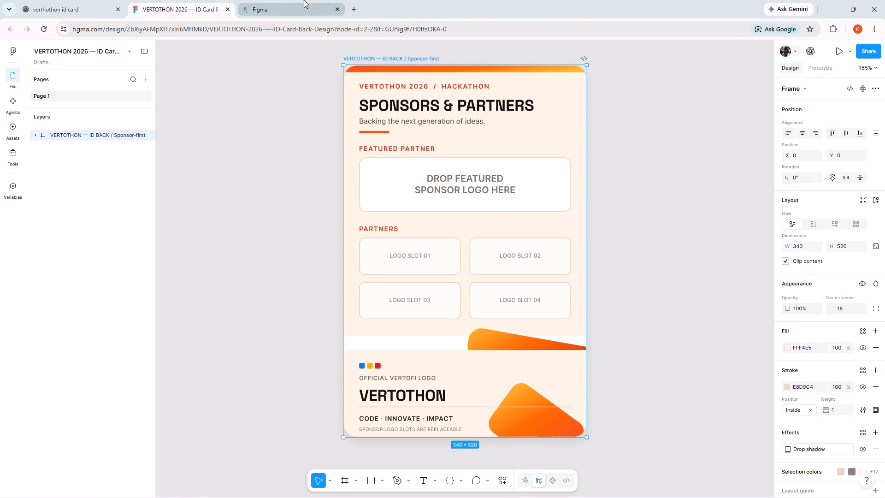
# Open the VERTOTHON ID Card System file from the recent Figma files.
pyautogui.click(302, 0)
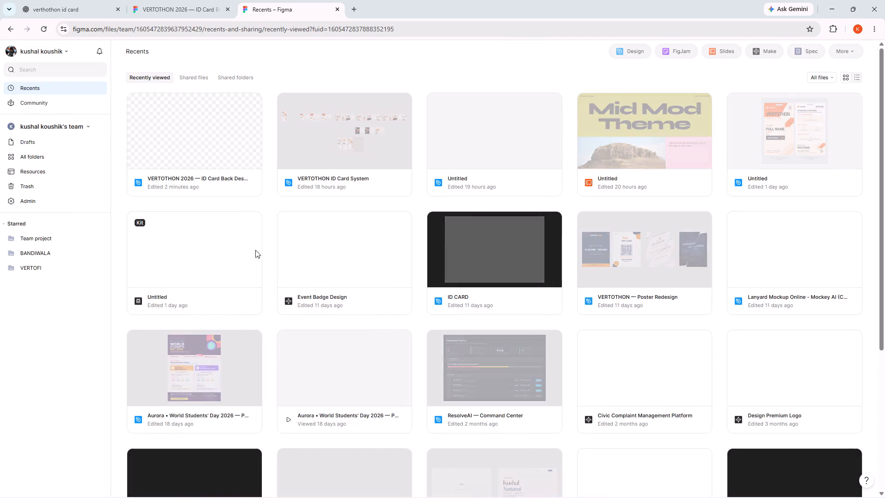
pyautogui.click(300, 165)
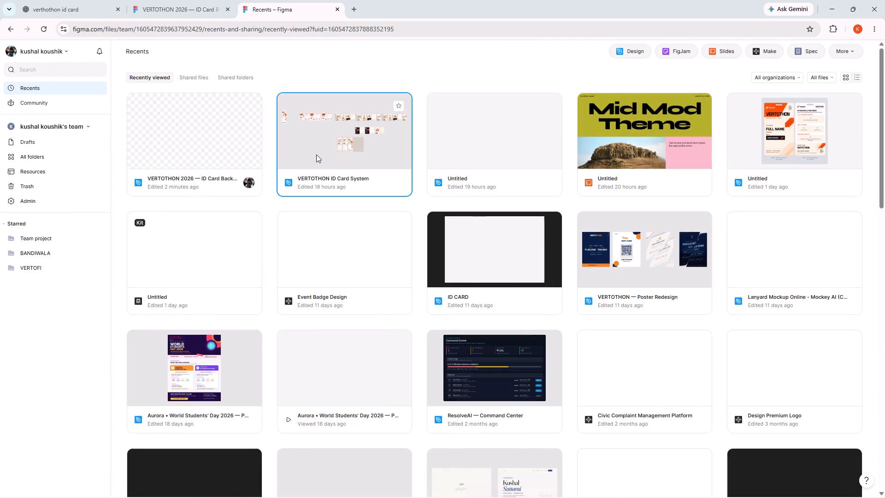
pyautogui.doubleClick(316, 154)
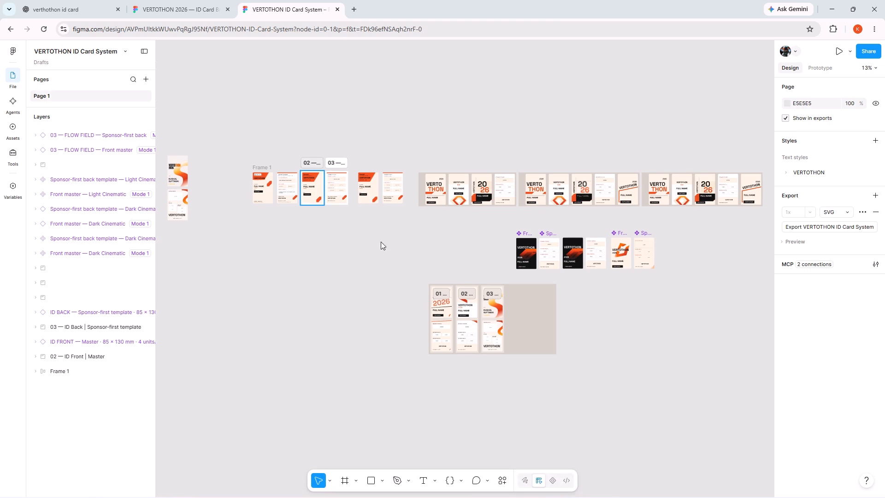
# Move the Sponsor-first back template beside the first Dark Cinematic front master out of the row, into the empty area below the cards.
pyautogui.hscroll(-4, 484, 311)
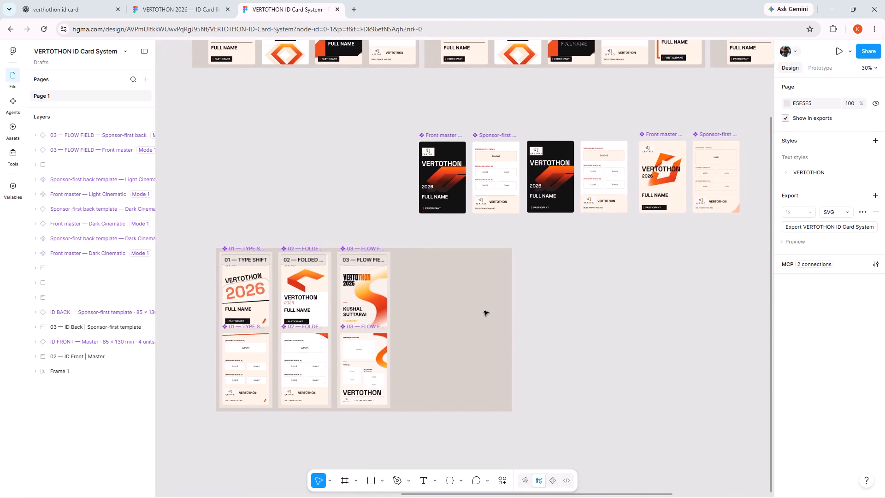
pyautogui.scroll(1, 514, 176)
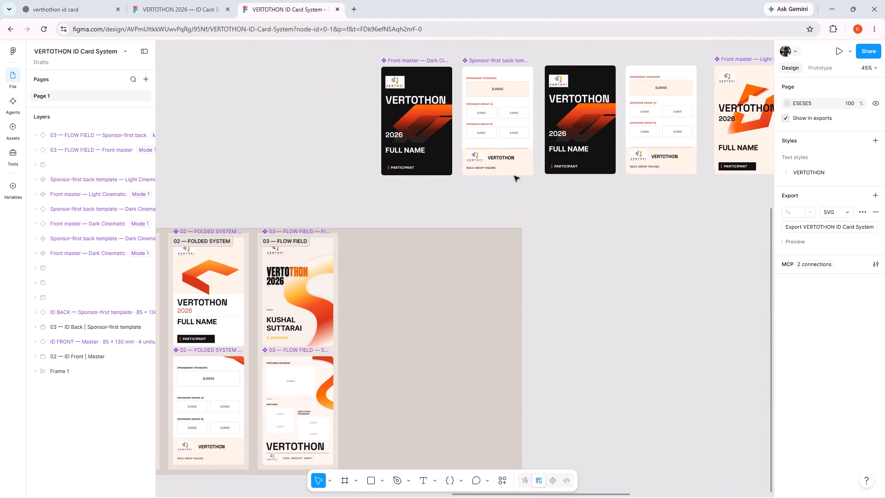
pyautogui.scroll(2, 514, 176)
pyautogui.click(506, 160)
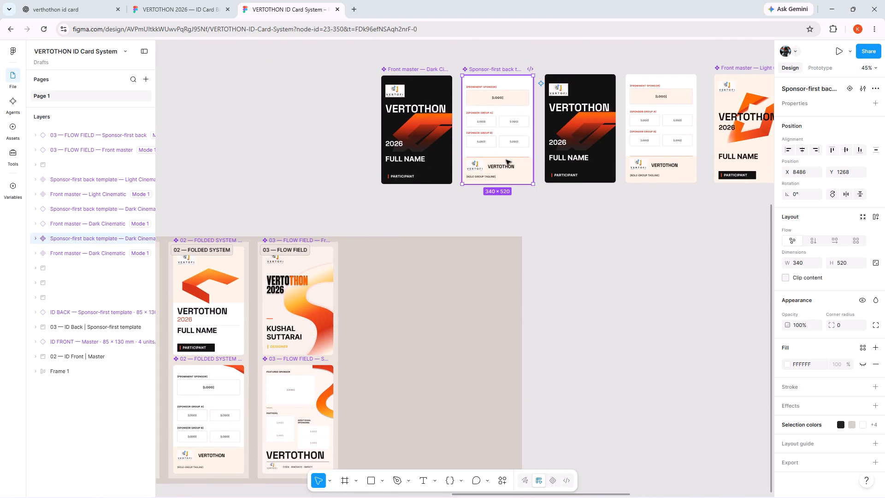
pyautogui.moveTo(506, 160); pyautogui.dragTo(618, 294)
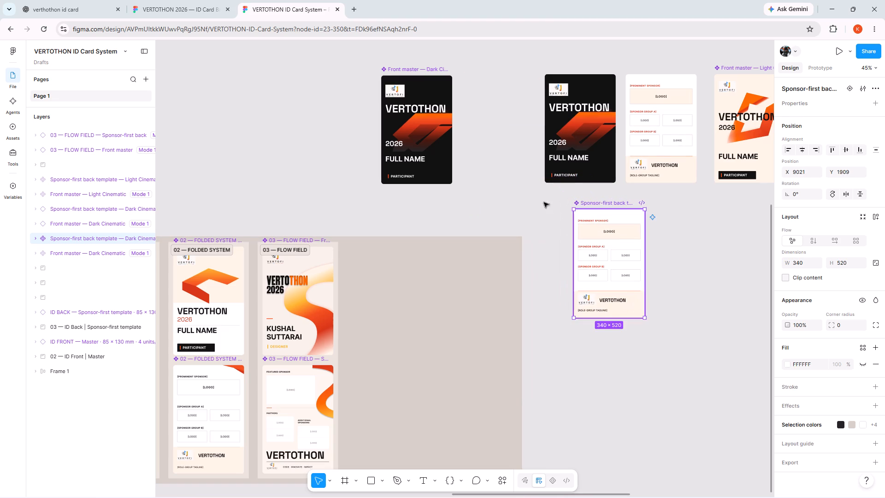
# Paste the VERTOTHON — ID BACK / Sponsor-first frame and place it in the freed gap between the two dark front cards, aligned with the row.
pyautogui.click(500, 140)
pyautogui.hotkey('ctrl', 'v')
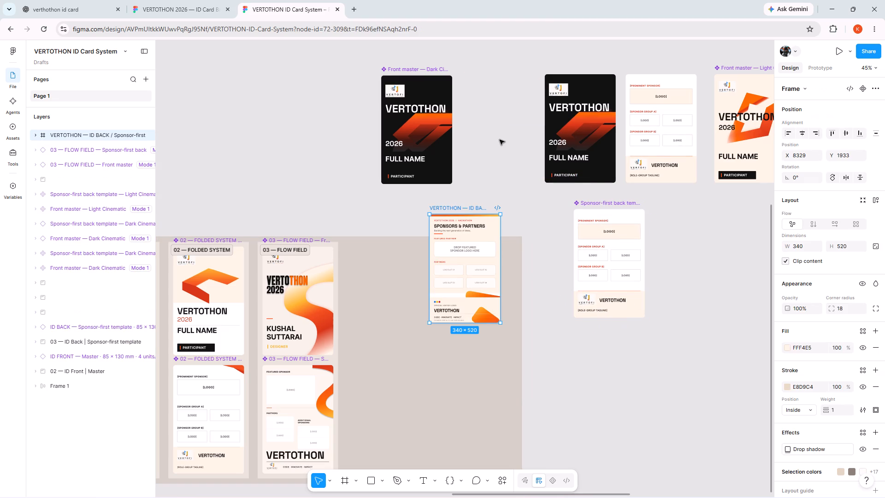
pyautogui.moveTo(468, 266); pyautogui.dragTo(501, 158)
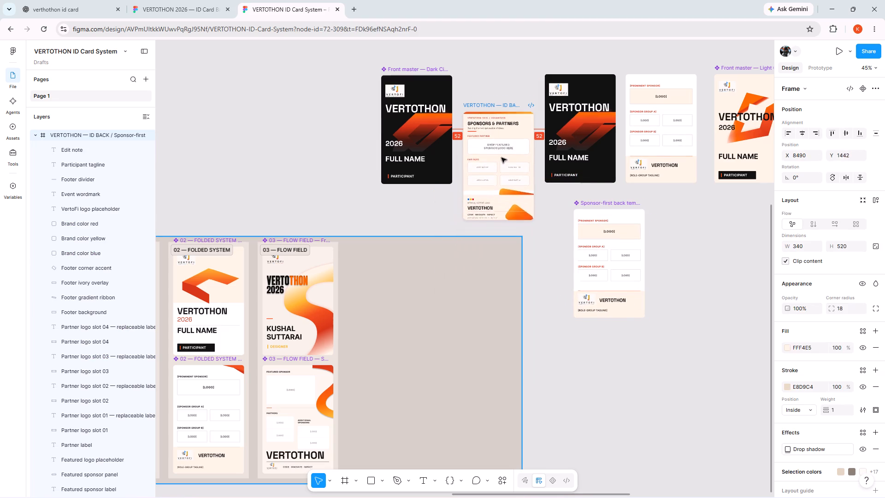
pyautogui.moveTo(501, 158); pyautogui.dragTo(502, 125)
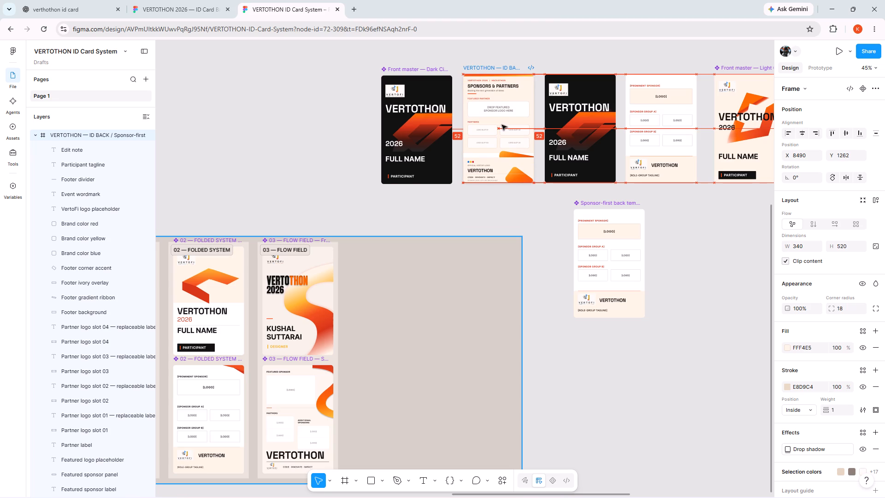
pyautogui.moveTo(502, 125); pyautogui.dragTo(502, 126)
# Examine the placed back card next to the dark front cards, checking its footer overlay, corner accent and VertoFi logo placeholder.
pyautogui.hscroll(-3, 518, 260)
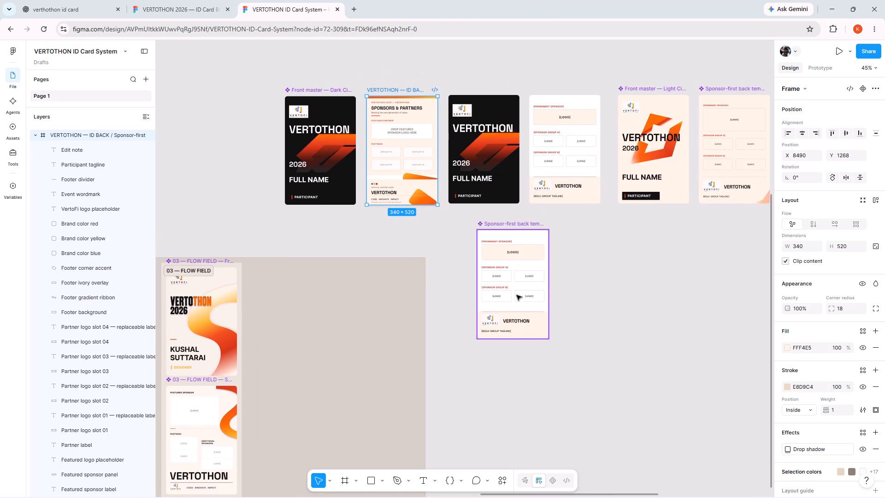
pyautogui.scroll(3, 378, 151)
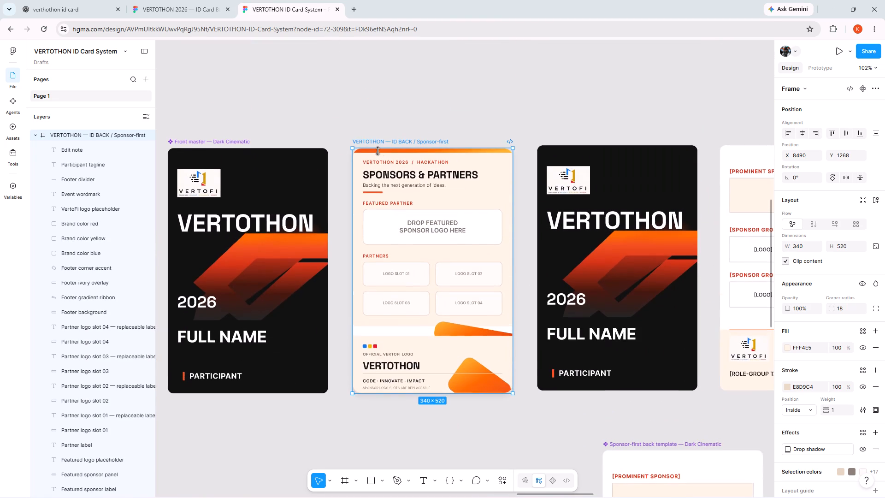
pyautogui.hscroll(-1, 378, 151)
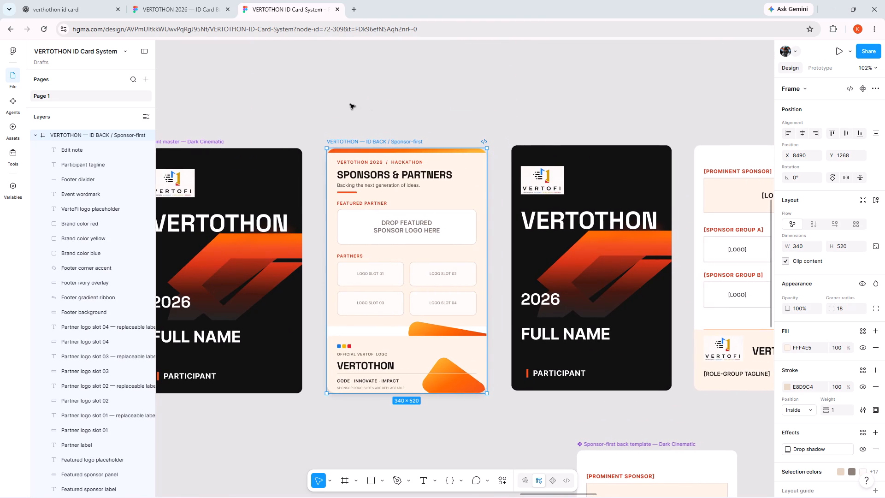
pyautogui.moveTo(350, 104); pyautogui.dragTo(486, 444)
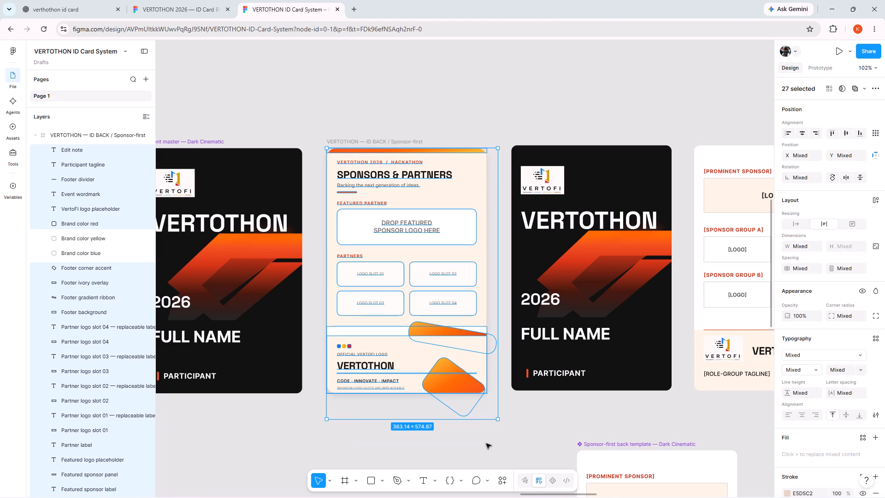
pyautogui.click(532, 427)
pyautogui.click(462, 382)
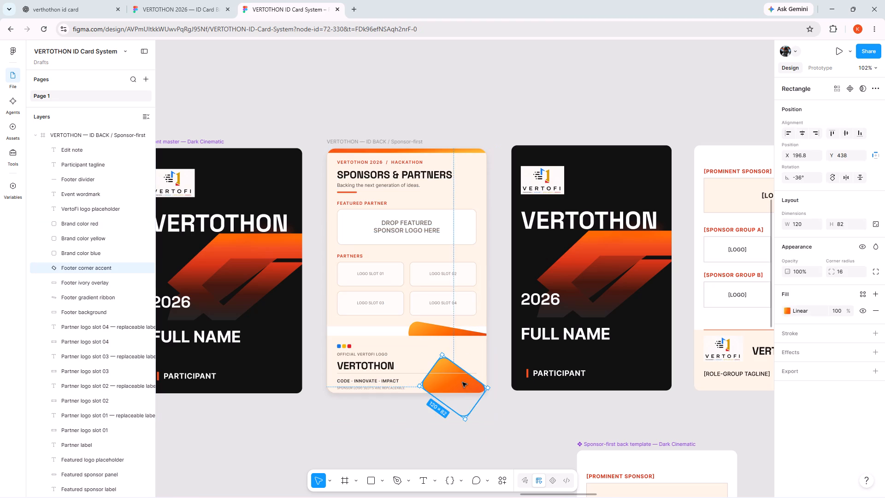
pyautogui.click(476, 353)
pyautogui.click(448, 375)
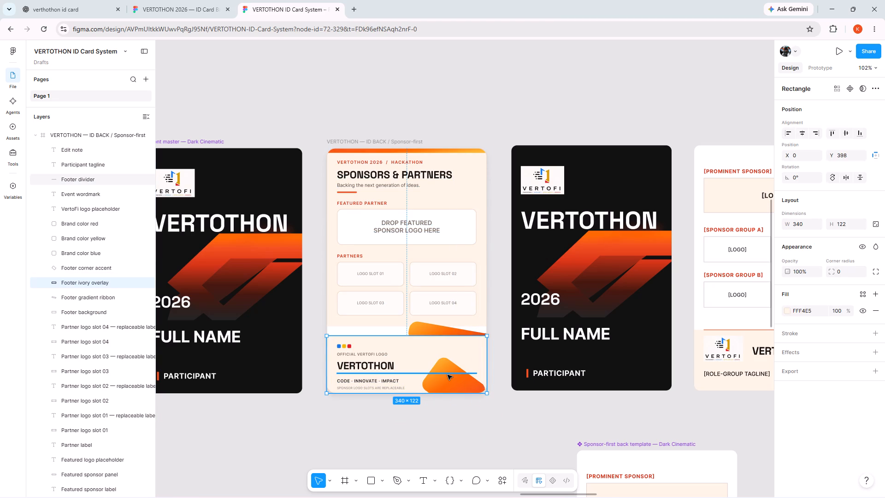
pyautogui.click(448, 383)
pyautogui.click(345, 352)
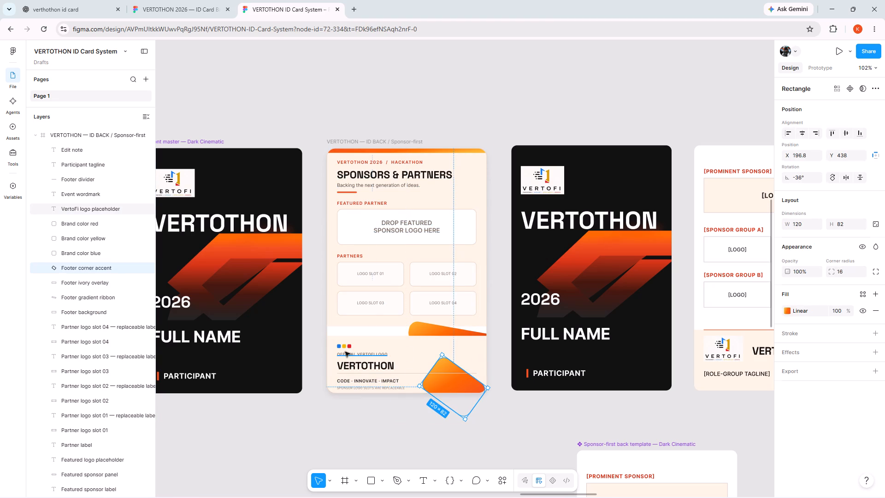
# Copy the VertoFi logo image from the 03 — FLOW FIELD front master card.
pyautogui.scroll(-5, 345, 352)
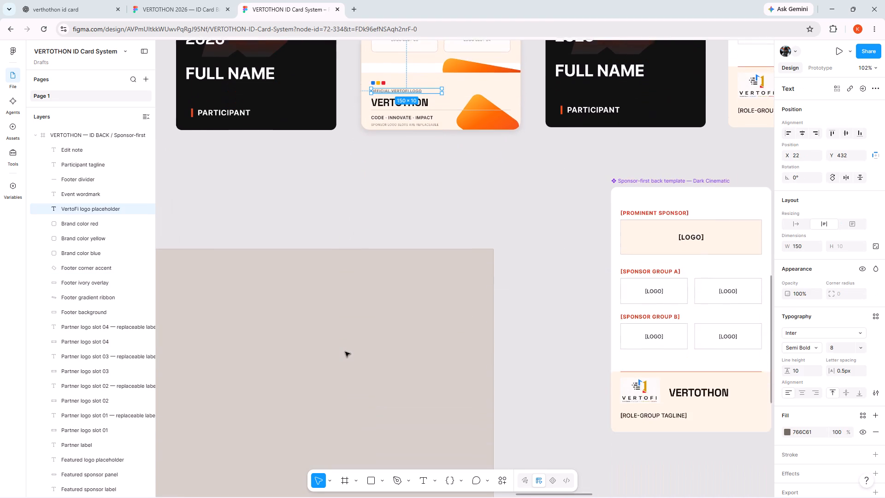
pyautogui.scroll(-5, 345, 352)
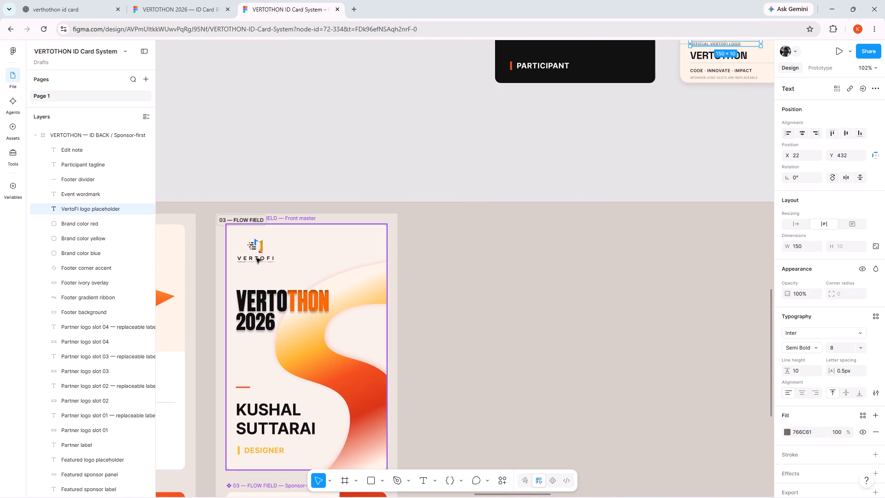
pyautogui.click(259, 244)
pyautogui.doubleClick(257, 255)
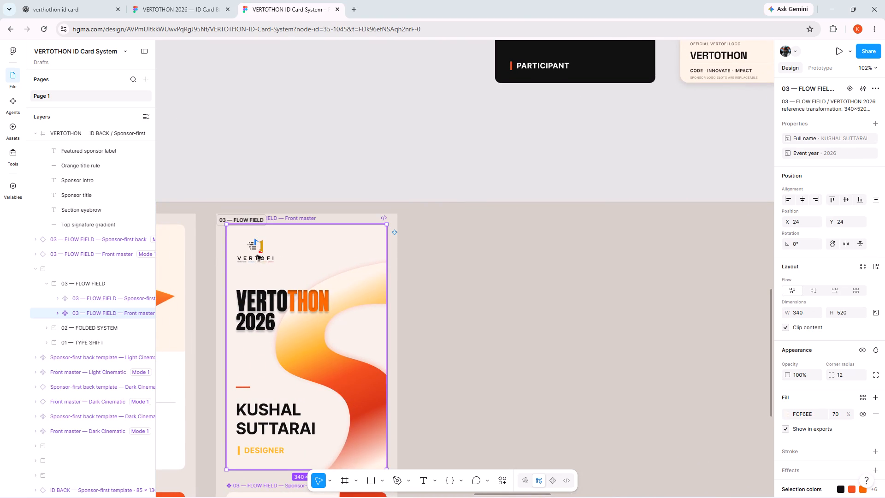
pyautogui.hotkey('ctrl', 'c')
# Delete the blue, yellow and red brand squares and the OFFICIAL VERTOFI LOGO placeholder text from the Sponsor-first back card's footer.
pyautogui.scroll(2, 257, 255)
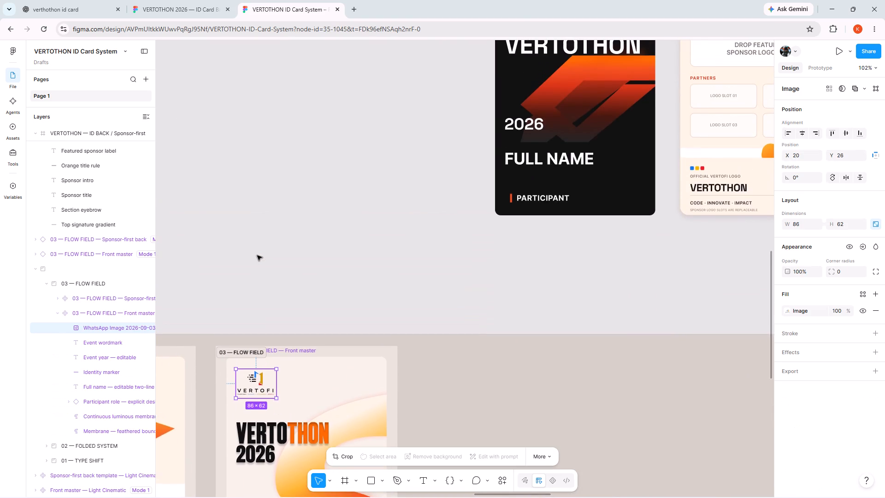
pyautogui.scroll(4, 257, 255)
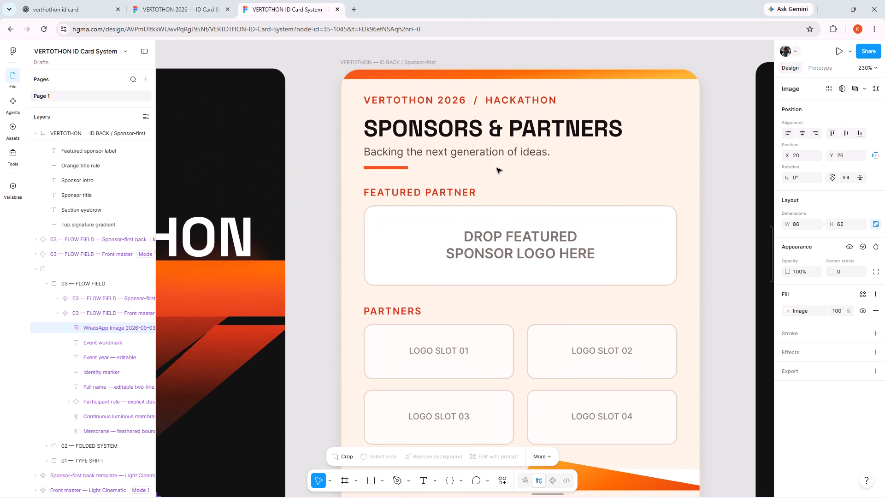
pyautogui.scroll(-2, 497, 168)
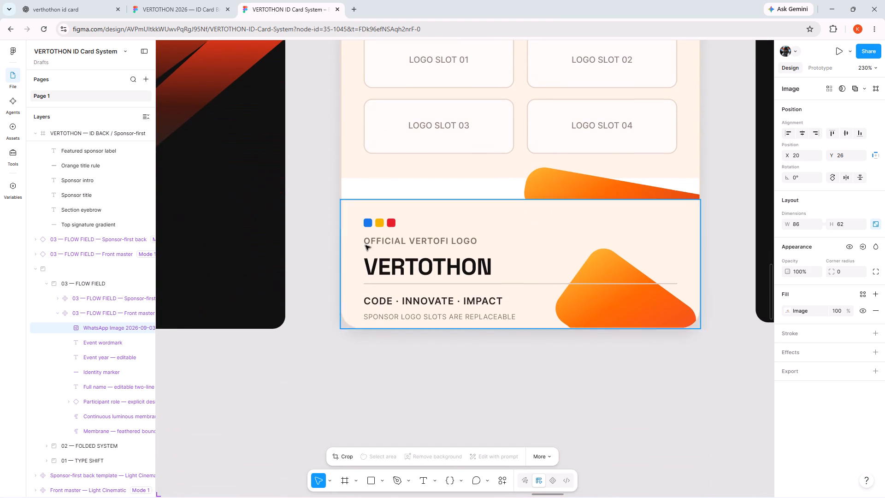
pyautogui.click(376, 231)
pyautogui.click(381, 225)
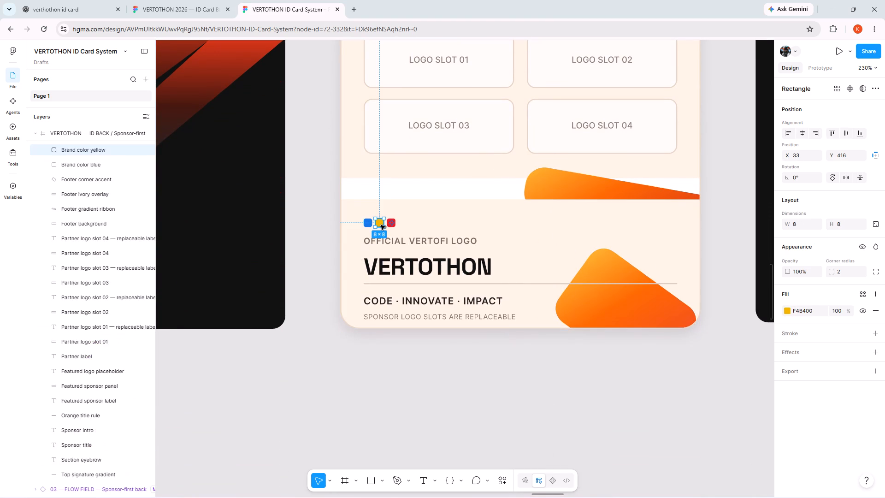
pyautogui.press('Delete')
pyautogui.click(371, 225)
pyautogui.press('Delete')
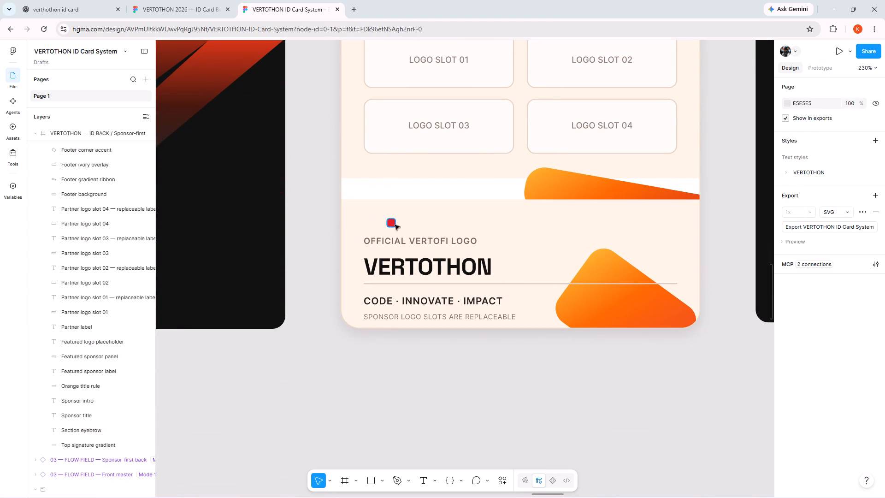
pyautogui.click(395, 225)
pyautogui.press('Delete')
pyautogui.click(396, 242)
pyautogui.press('Delete')
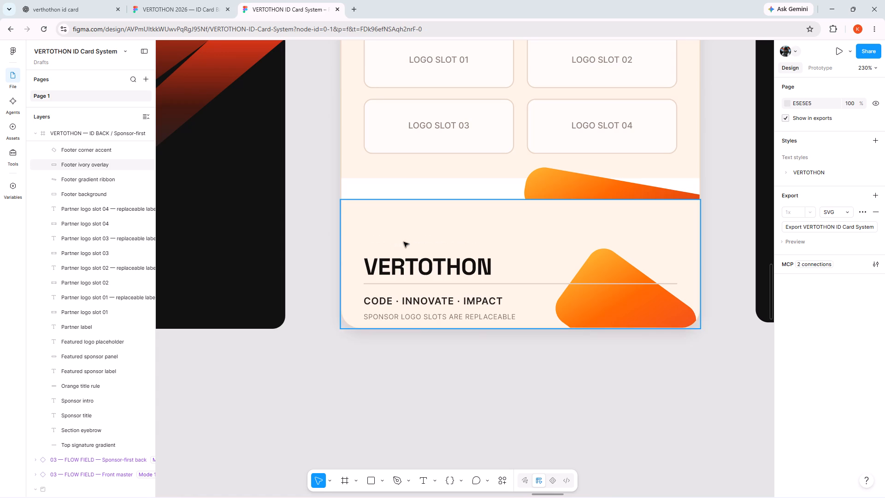
# Paste the VertoFi logo into the footer, scale it to about 63 × 45, and place it above the VERTOTHON wordmark, aligned with the text's left margin.
pyautogui.hotkey('ctrl', 'v')
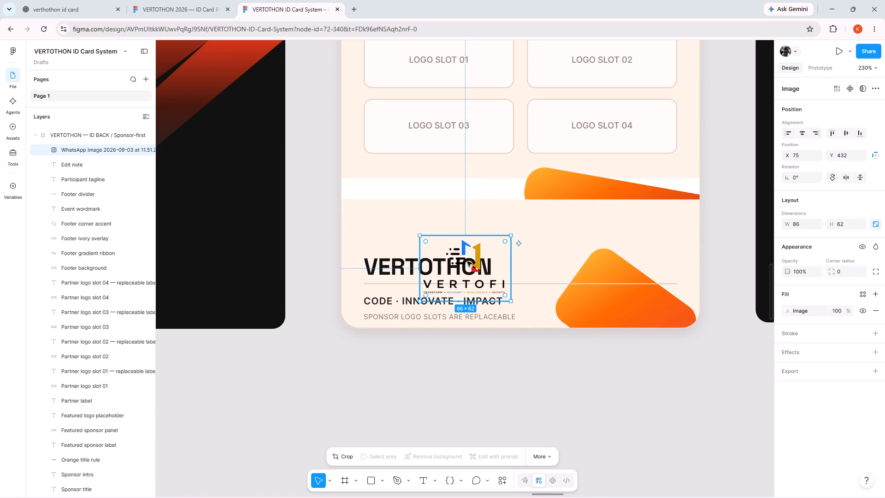
pyautogui.moveTo(509, 237); pyautogui.dragTo(486, 267)
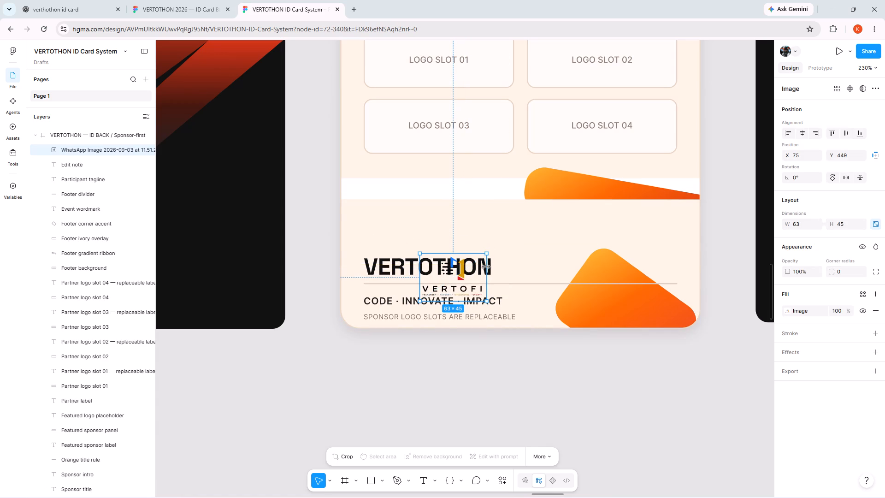
pyautogui.moveTo(467, 278); pyautogui.dragTo(409, 238)
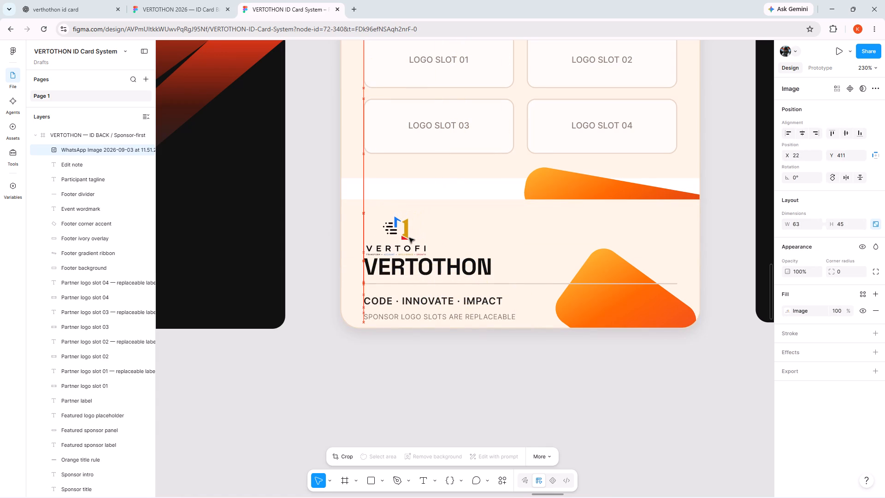
pyautogui.moveTo(409, 238); pyautogui.dragTo(409, 235)
pyautogui.click(527, 362)
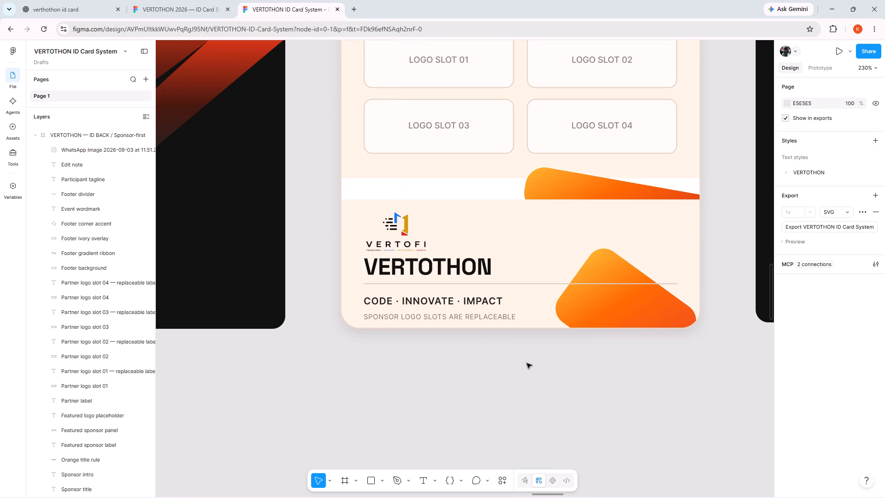
# Delete the SPONSOR LOGO SLOTS ARE REPLACEABLE edit note from the footer.
pyautogui.click(415, 322)
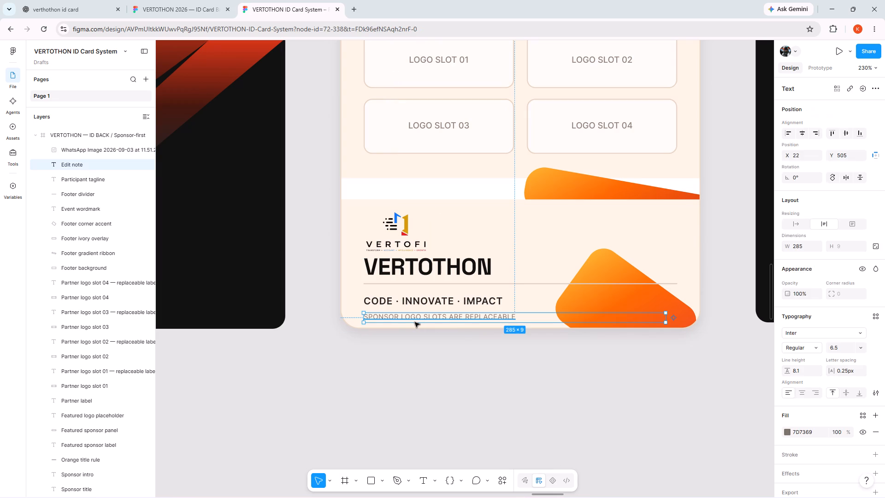
pyautogui.press('Delete')
# Nudge the CODE · INNOVATE · IMPACT tagline down to Y 494 in the footer.
pyautogui.click(419, 304)
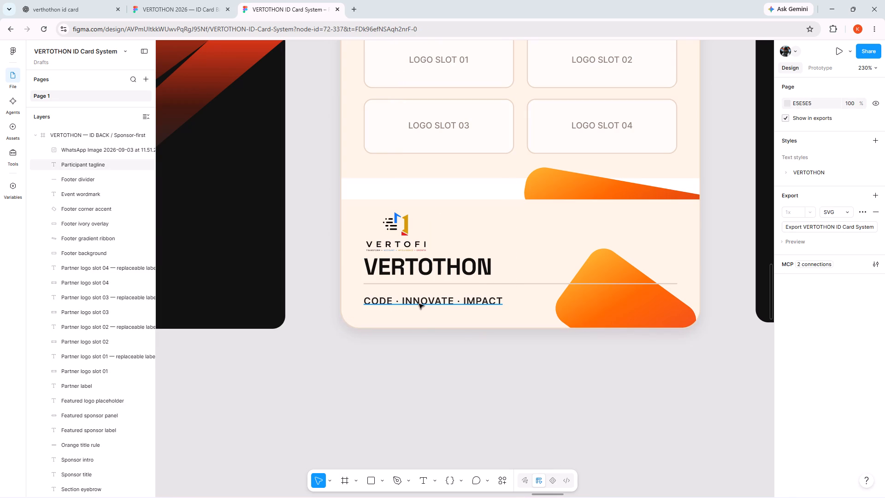
pyautogui.press('Down')
pyautogui.press('Down')
pyautogui.press('Down')
pyautogui.press('Down')
pyautogui.press('Down')
pyautogui.press('Down')
pyautogui.press('Down')
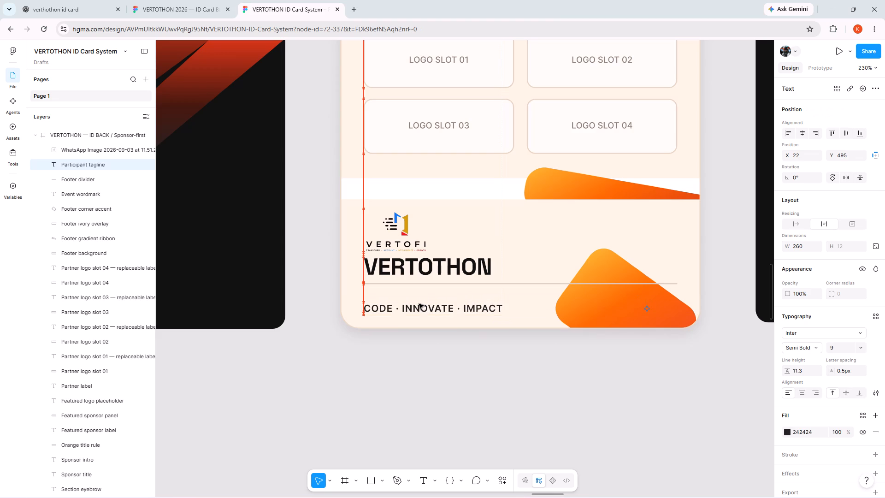
pyautogui.press('Up')
pyautogui.click(493, 387)
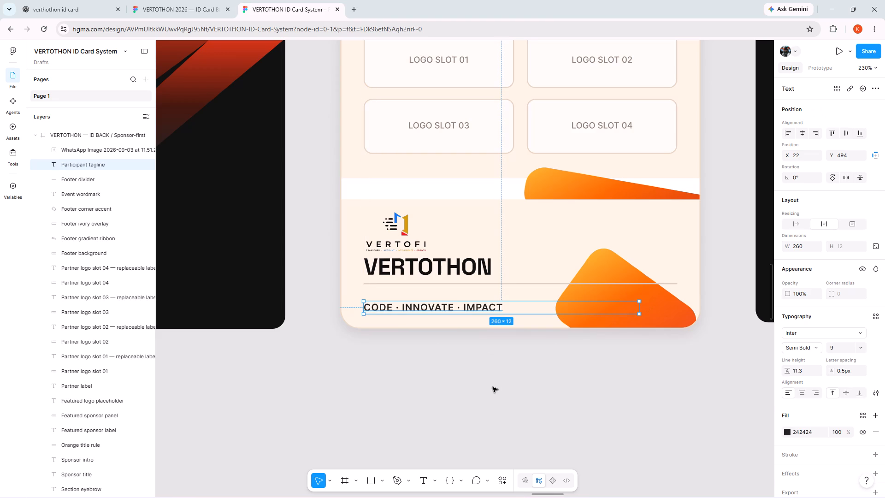
# Shift the orange footer corner accent outward so it fills the card's bottom-right corner.
pyautogui.click(536, 285)
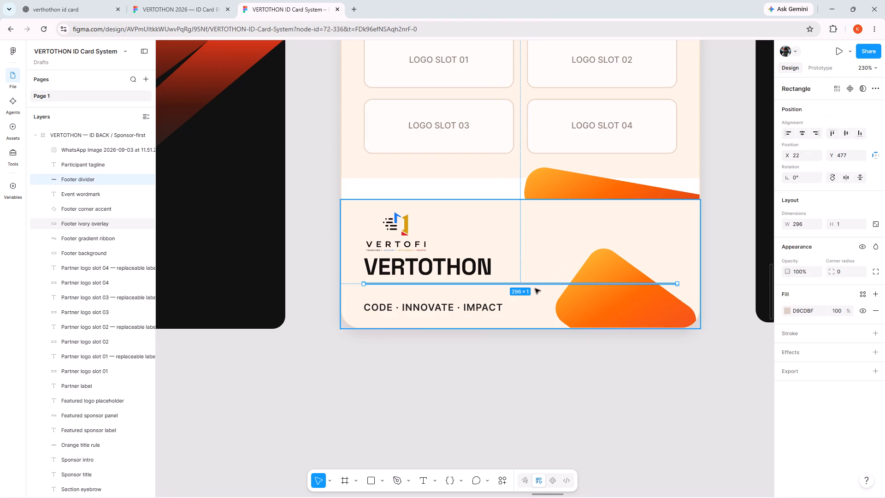
pyautogui.click(629, 313)
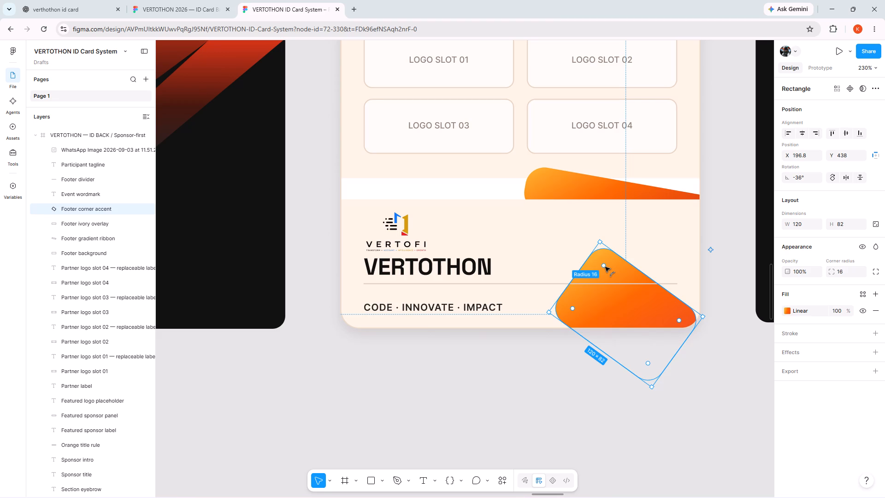
pyautogui.moveTo(682, 322); pyautogui.dragTo(693, 326)
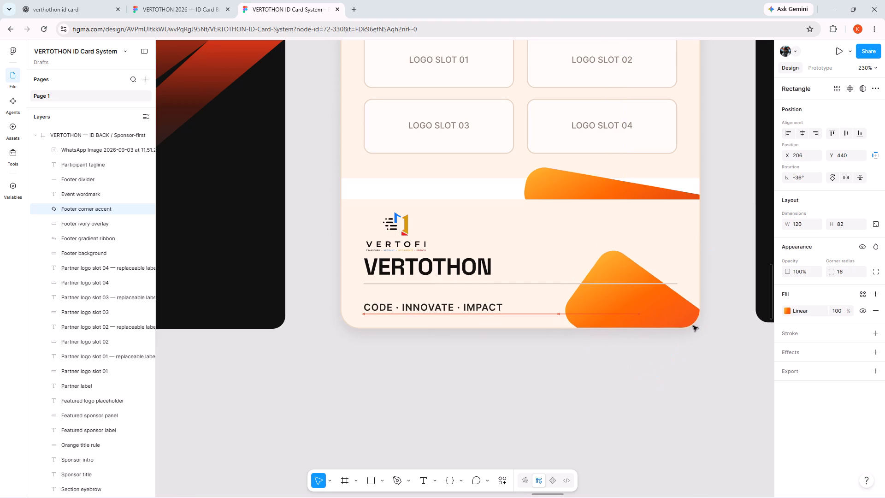
pyautogui.moveTo(693, 326); pyautogui.dragTo(695, 326)
pyautogui.click(723, 419)
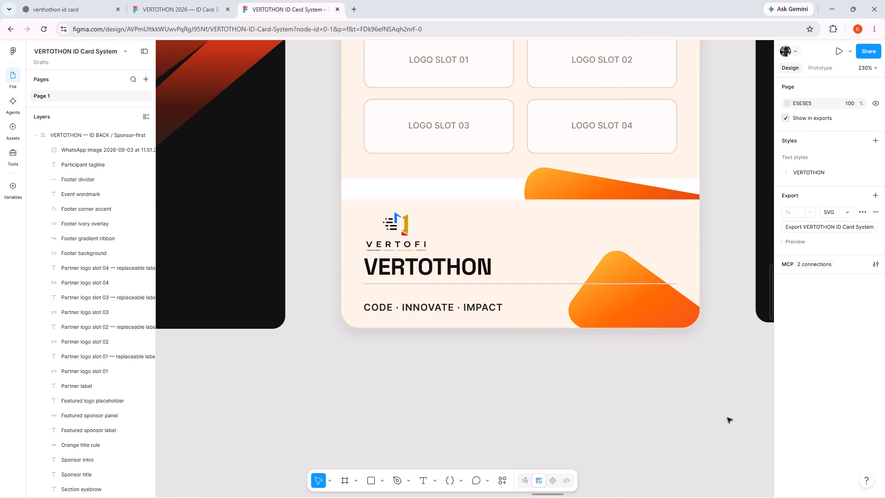
# Rotate the footer gradient ribbon to about -13.24° so its upper edge meets the ivory overlay at the card's right edge.
pyautogui.scroll(3, 727, 418)
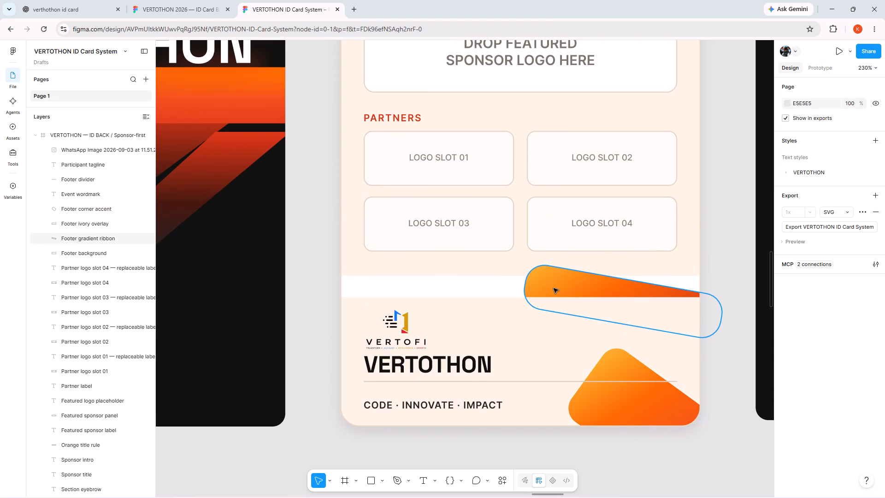
pyautogui.click(552, 287)
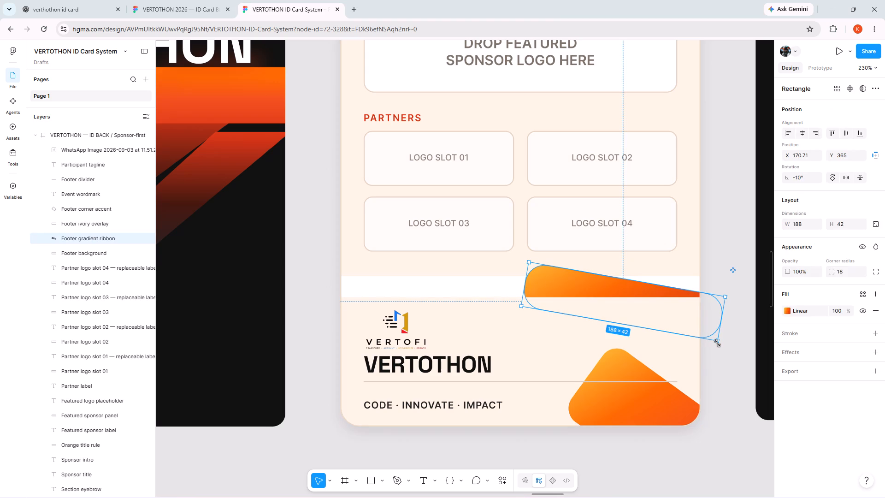
pyautogui.moveTo(723, 344); pyautogui.dragTo(720, 352)
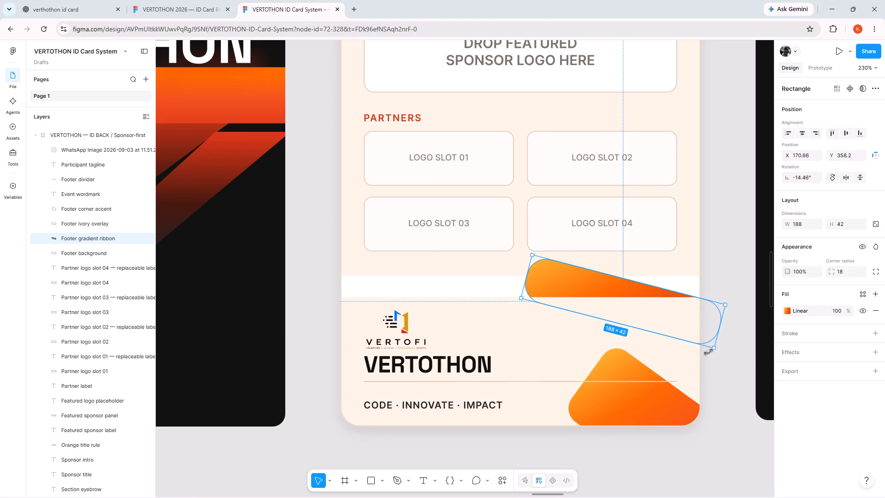
pyautogui.click(717, 351)
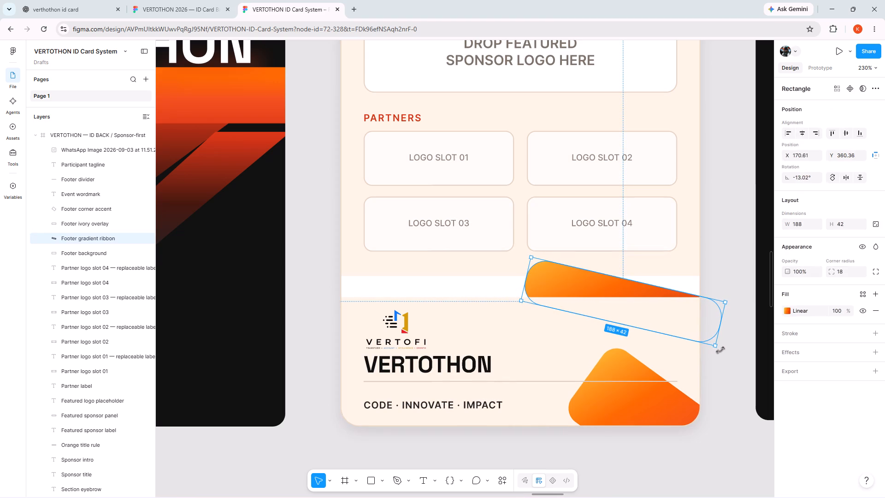
pyautogui.click(712, 261)
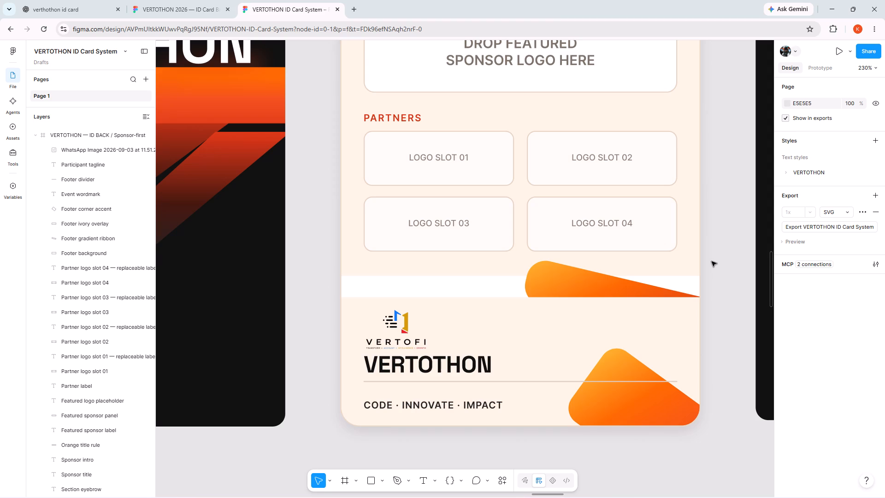
# Resize the footer gradient ribbon to about 185 × 48.
pyautogui.click(570, 293)
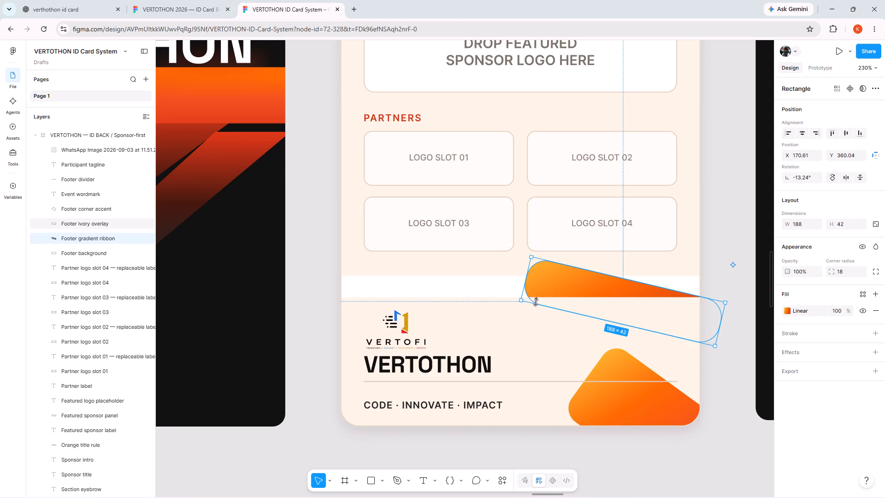
pyautogui.click(524, 302)
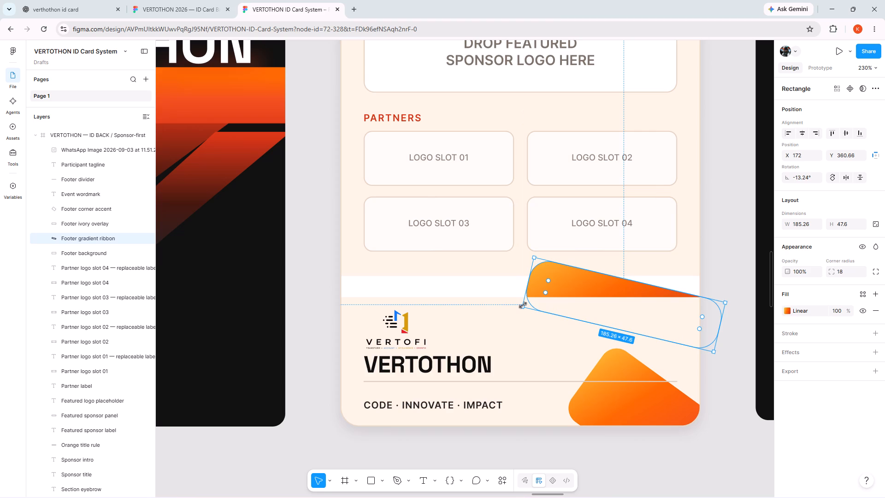
pyautogui.click(720, 235)
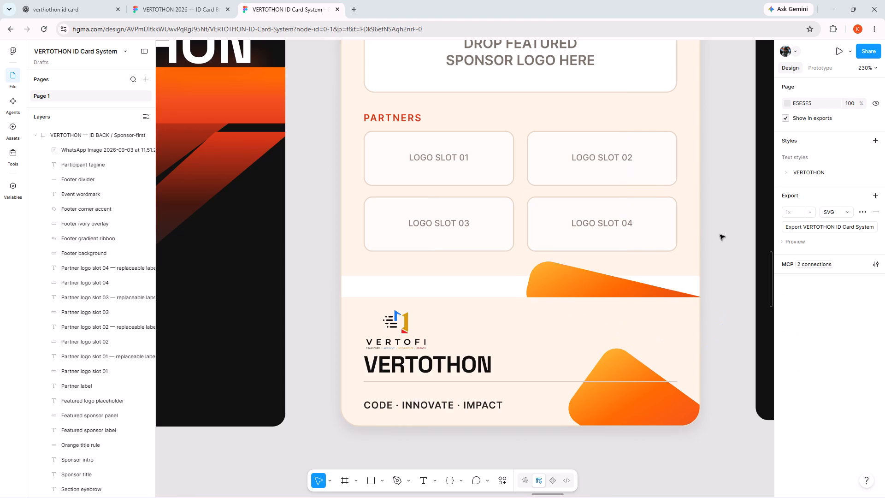
# Delete the intro line "Backing the next generation of ideas." from the back card's header.
pyautogui.scroll(3, 566, 285)
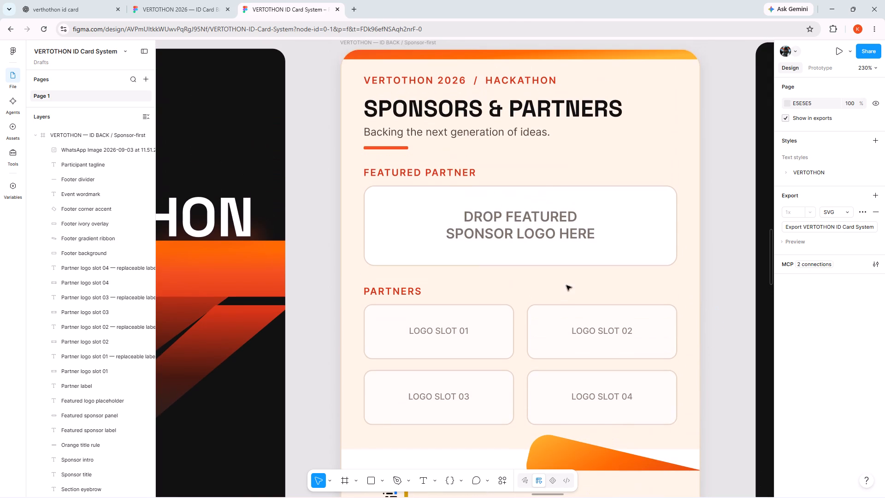
pyautogui.click(427, 139)
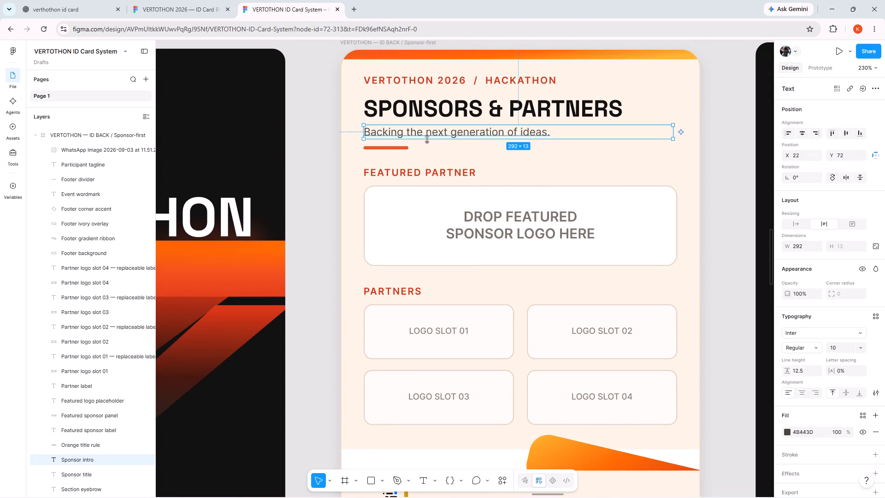
pyautogui.press('Delete')
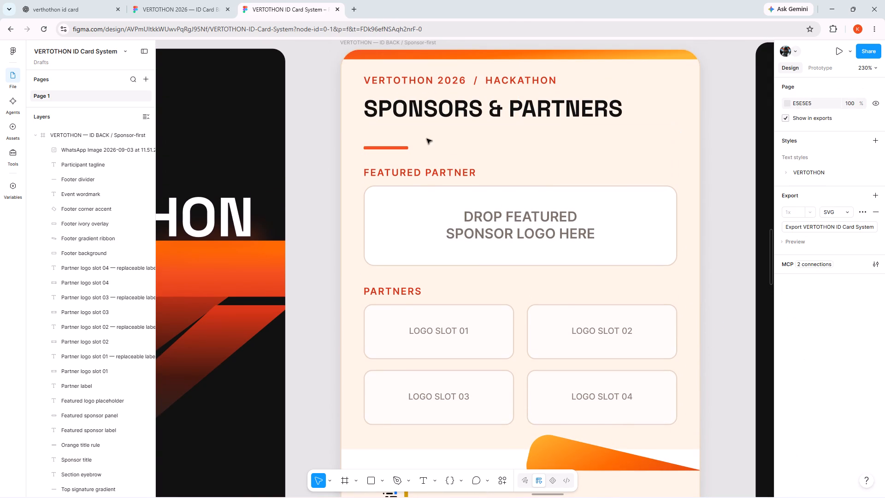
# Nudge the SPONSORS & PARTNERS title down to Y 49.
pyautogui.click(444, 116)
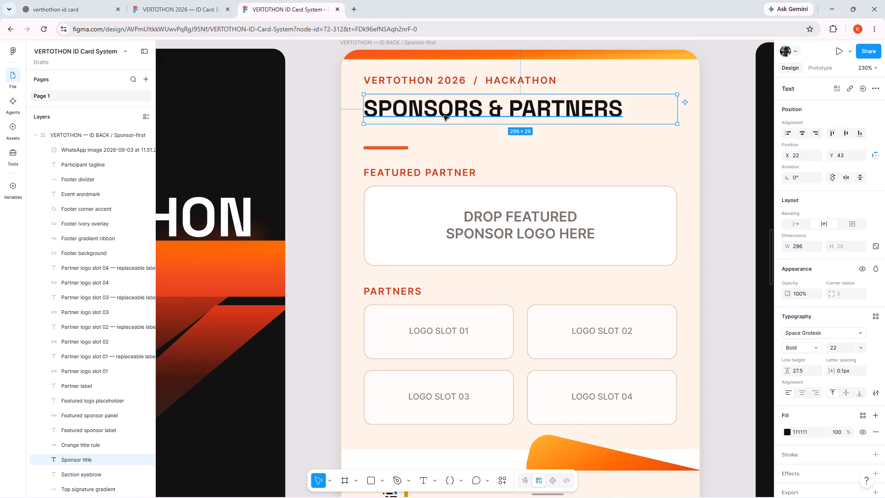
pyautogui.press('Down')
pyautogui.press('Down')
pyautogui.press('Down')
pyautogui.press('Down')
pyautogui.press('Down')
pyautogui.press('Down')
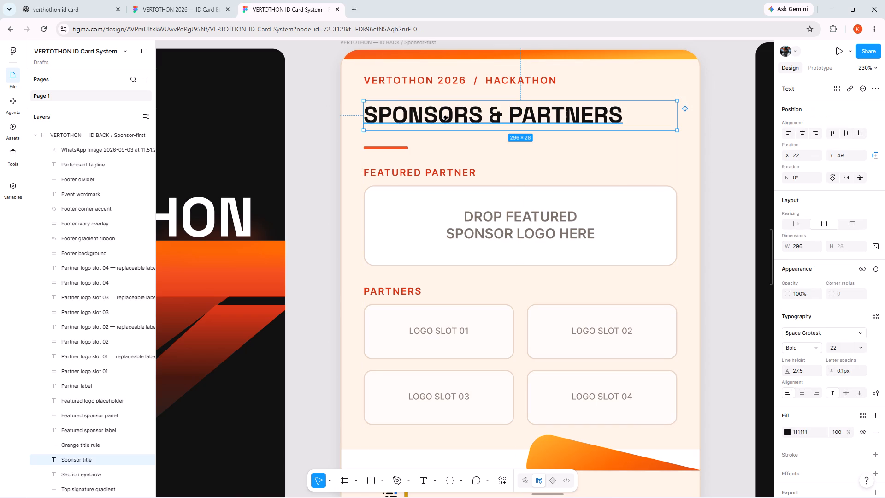
# Delete the SPONSORS & PARTNERS title from the back card.
pyautogui.click(444, 116)
pyautogui.press('Delete')
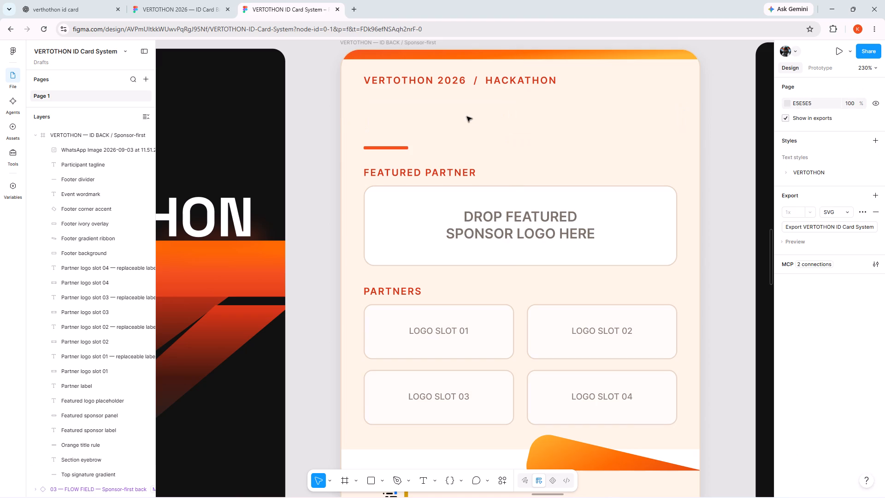
# Move the VERTOTHON 2026 / HACKATHON eyebrow text down to about Y 61, just above the orange title rule.
pyautogui.click(439, 84)
pyautogui.press('Down')
pyautogui.press('Down')
pyautogui.press('Down')
pyautogui.press('Down')
pyautogui.press('Down')
pyautogui.press('Down')
pyautogui.press('Down')
pyautogui.press('Down')
pyautogui.press('Down')
pyautogui.press('Down')
pyautogui.press('Down')
pyautogui.press('Down')
pyautogui.press('Down')
pyautogui.press('Down')
pyautogui.press('Down')
pyautogui.press('Down')
pyautogui.press('Down')
pyautogui.press('Down')
pyautogui.press('Down')
pyautogui.press('Down')
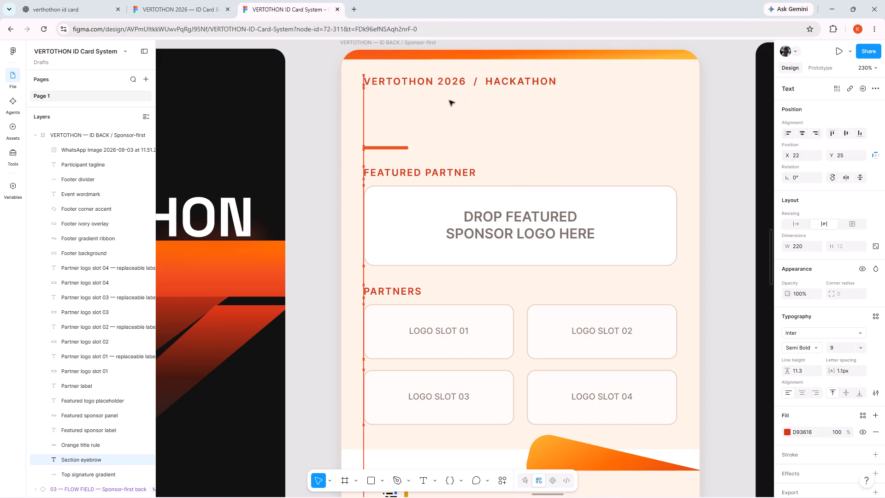
pyautogui.press('Down')
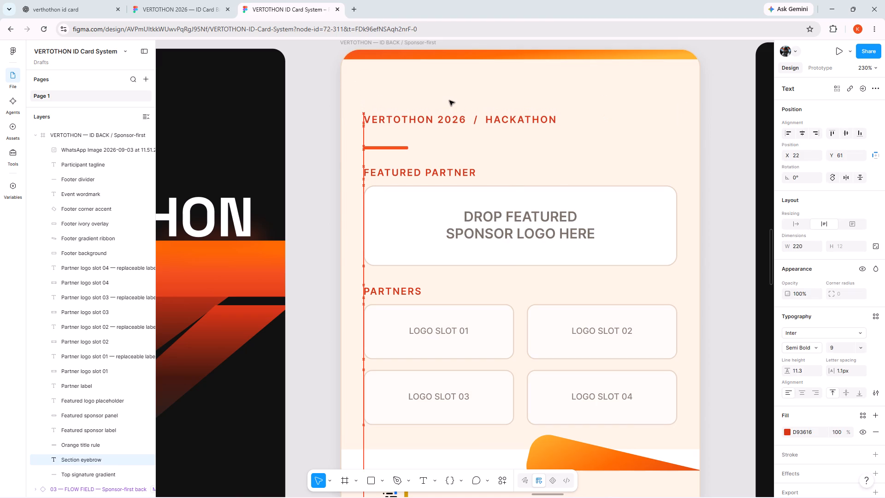
# Set the font size of the VERTOTHON 2026 / HACKATHON eyebrow text to 24.
pyautogui.doubleClick(456, 125)
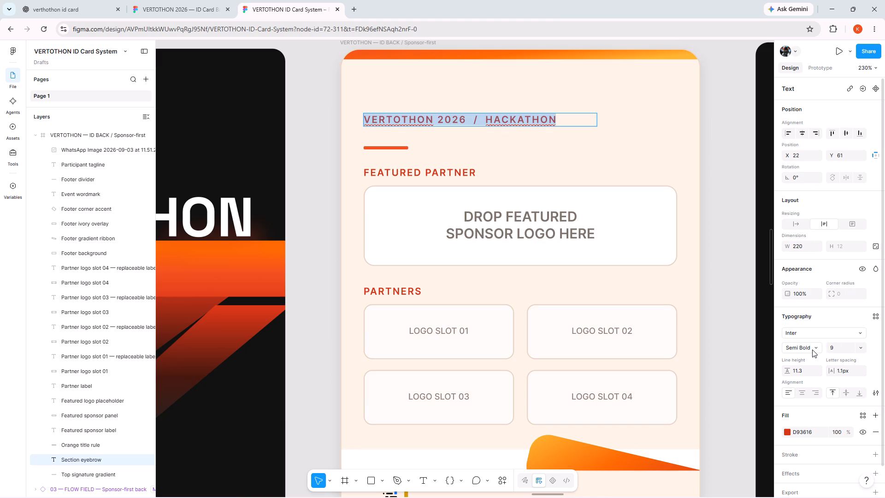
pyautogui.click(843, 346)
pyautogui.click(865, 348)
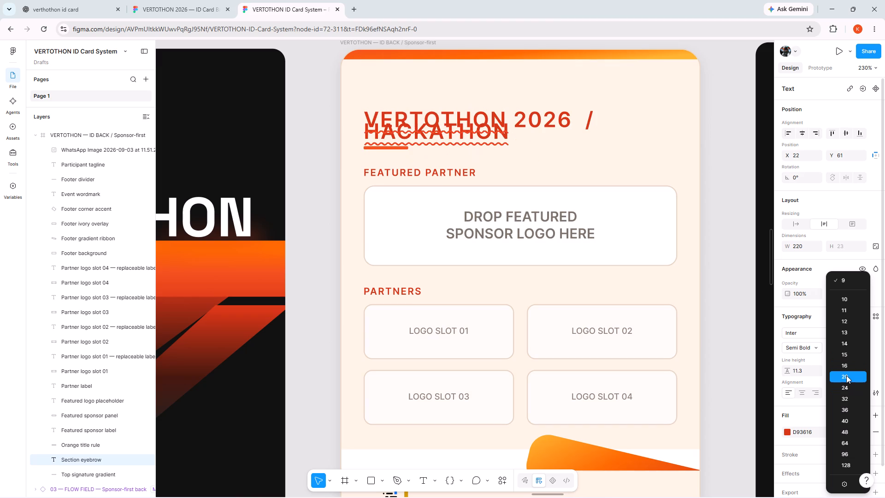
pyautogui.click(847, 387)
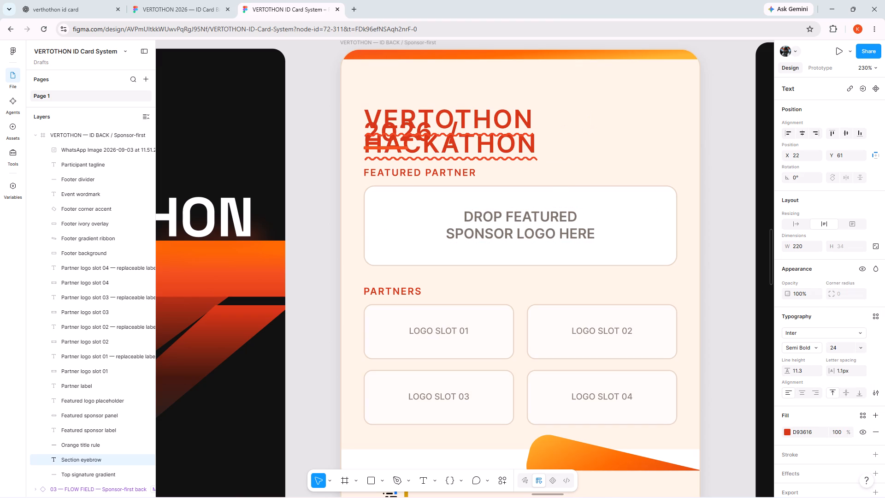
pyautogui.click(531, 128)
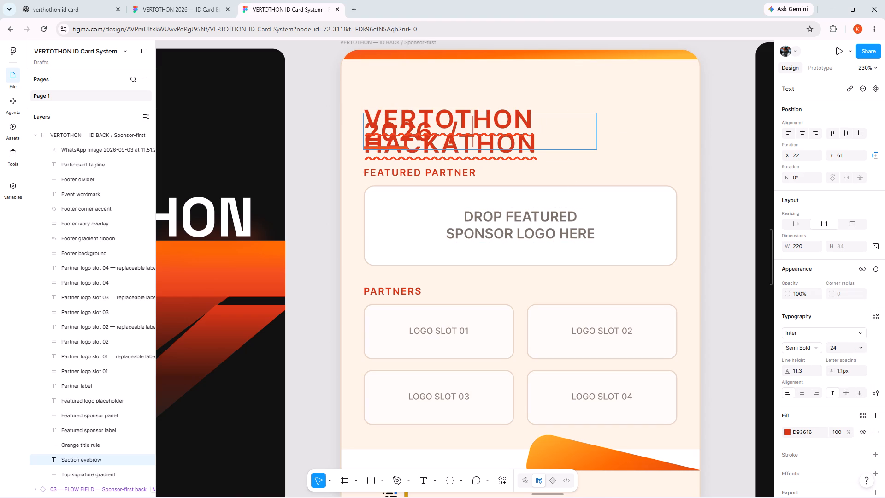
# Move the VERTOTHON 2026 / HACKATHON text up to Y 39 and enlarge its text box to 367 × 148.
pyautogui.moveTo(494, 132); pyautogui.dragTo(494, 100)
pyautogui.click(560, 102)
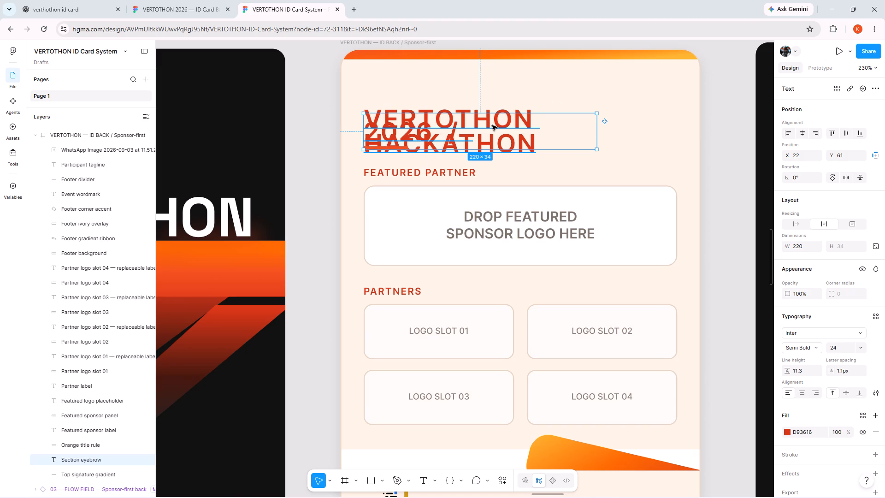
pyautogui.moveTo(492, 125); pyautogui.dragTo(494, 103)
pyautogui.moveTo(597, 129); pyautogui.dragTo(616, 142)
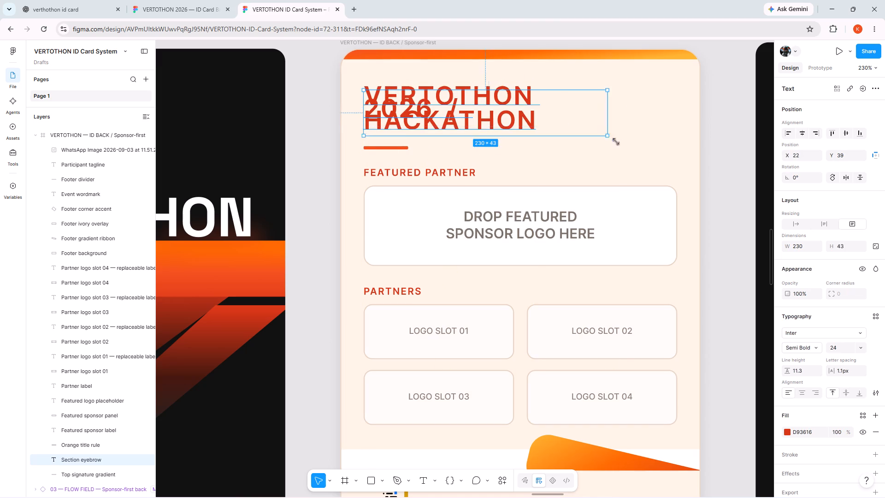
pyautogui.moveTo(616, 142); pyautogui.dragTo(753, 247)
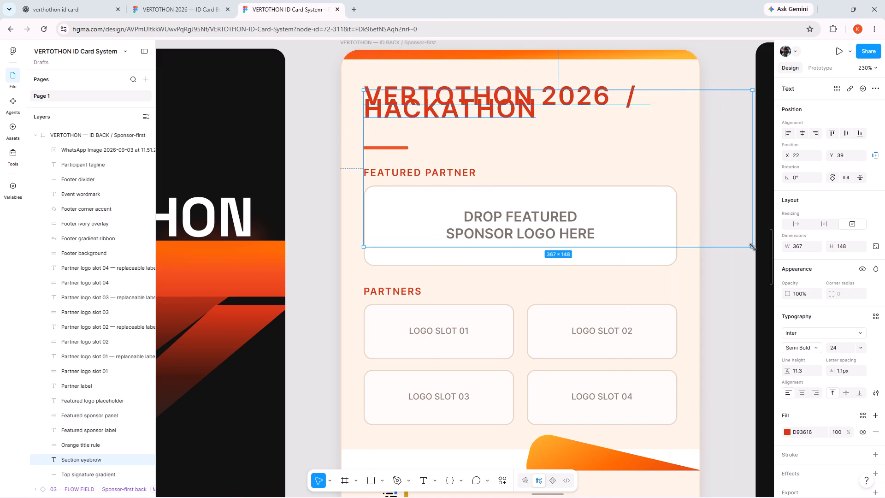
# Delete "/ HACKATHON" from the eyebrow text so it reads VERTOTHON 2026.
pyautogui.click(513, 119)
pyautogui.doubleClick(537, 116)
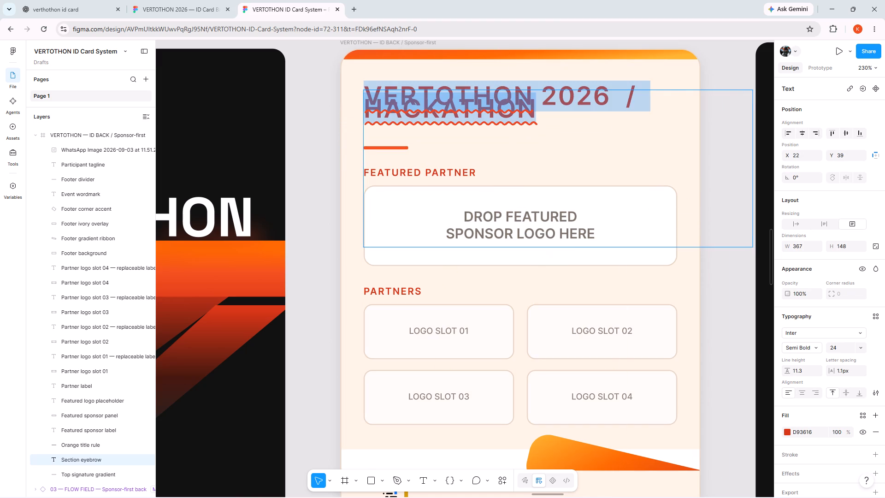
pyautogui.click(537, 116)
pyautogui.press('BackSpace')
pyautogui.press('BackSpace')
pyautogui.press('BackSpace')
pyautogui.press('BackSpace')
pyautogui.press('BackSpace')
pyautogui.press('BackSpace')
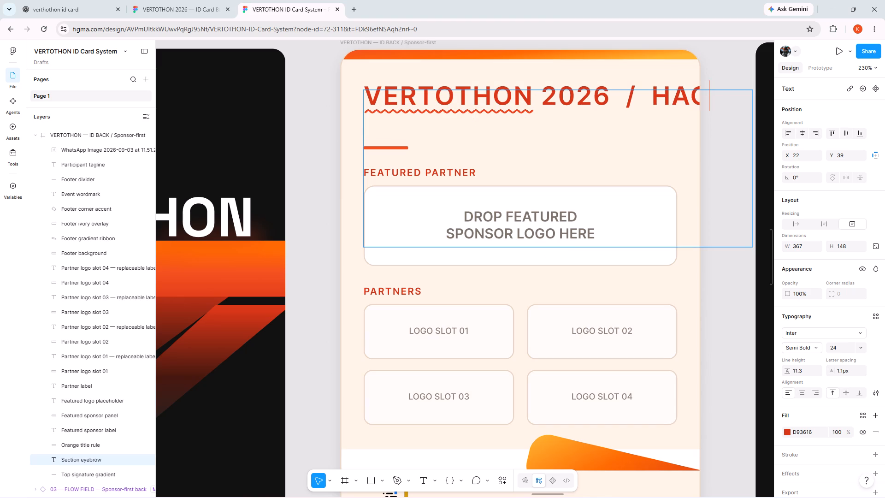
pyautogui.press('BackSpace')
pyautogui.press('BackSpace')
pyautogui.press('BackSpace')
pyautogui.press('BackSpace')
pyautogui.press('BackSpace')
pyautogui.press('BackSpace')
pyautogui.press('BackSpace')
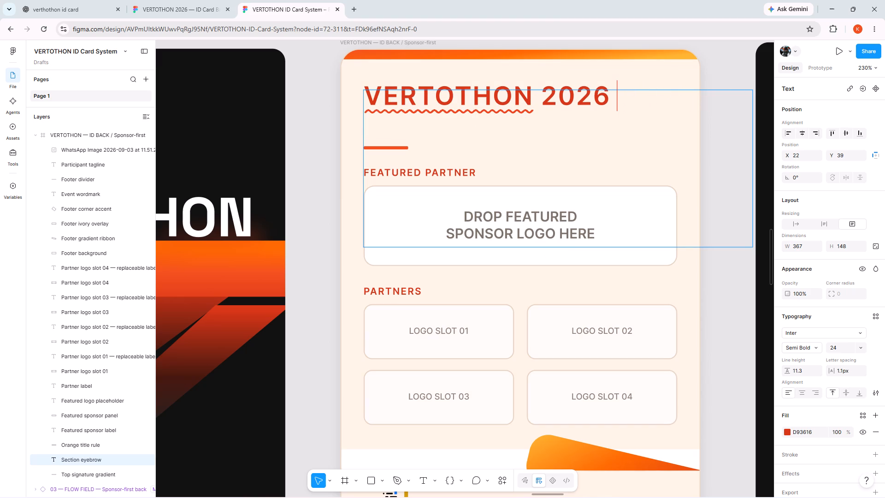
# Recolour only the letters VERTO in the VERTOTHON 2026 text to white FFFFFF.
pyautogui.hotkey('ctrl', 'shift', 'Left')
pyautogui.hotkey('ctrl', 'shift', 'Left')
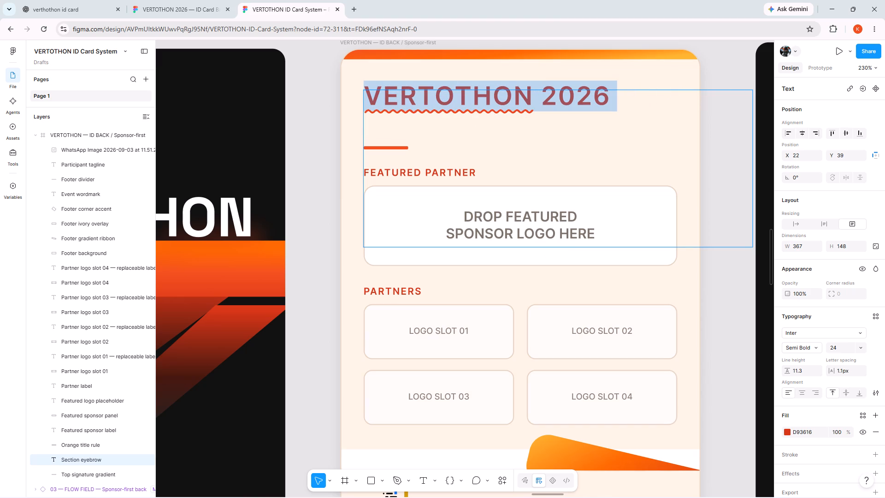
pyautogui.click(506, 130)
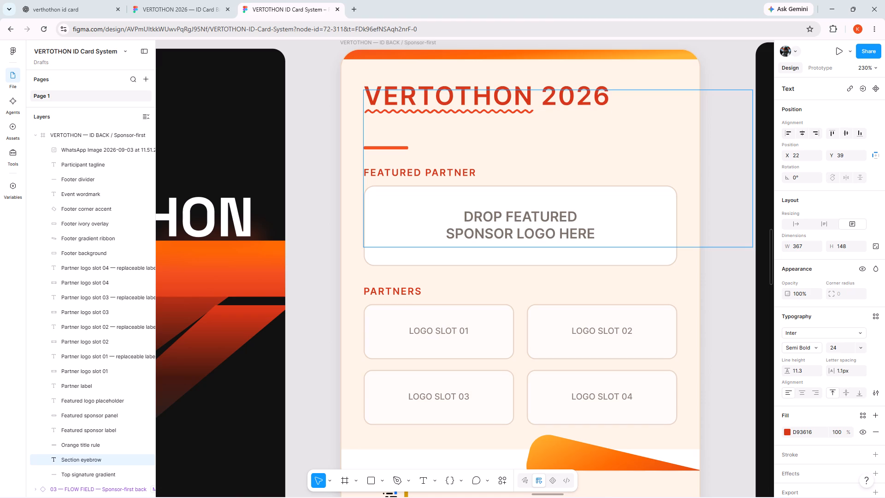
pyautogui.moveTo(454, 97); pyautogui.dragTo(366, 100)
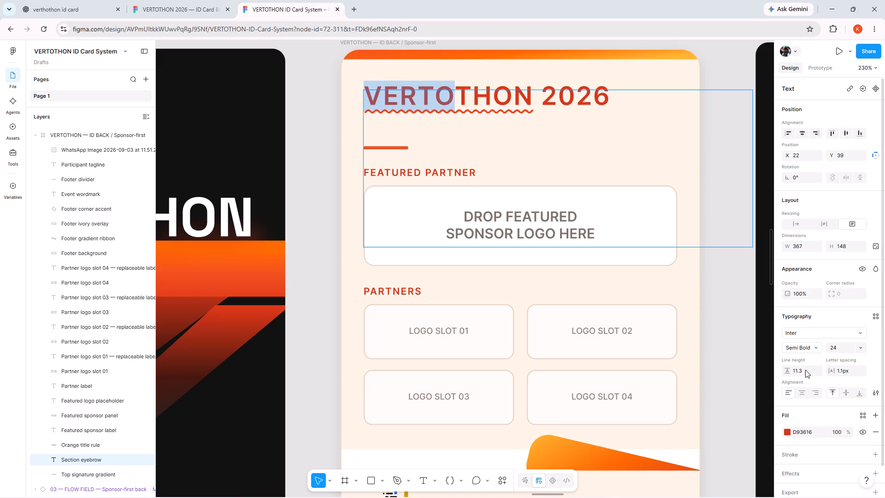
pyautogui.click(789, 429)
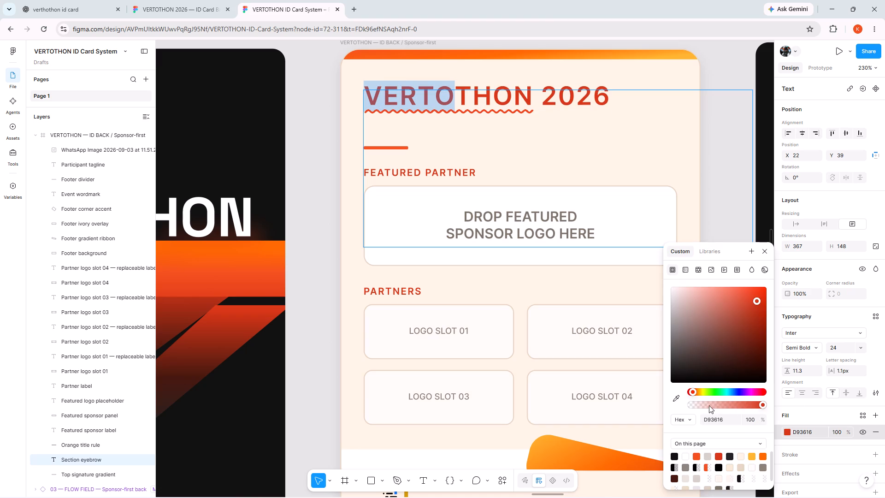
pyautogui.moveTo(696, 403); pyautogui.dragTo(758, 405)
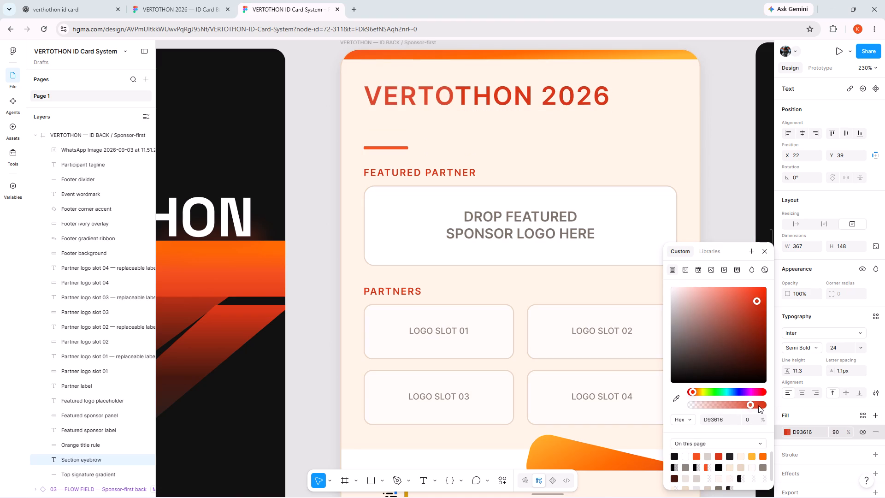
pyautogui.moveTo(758, 405); pyautogui.dragTo(764, 405)
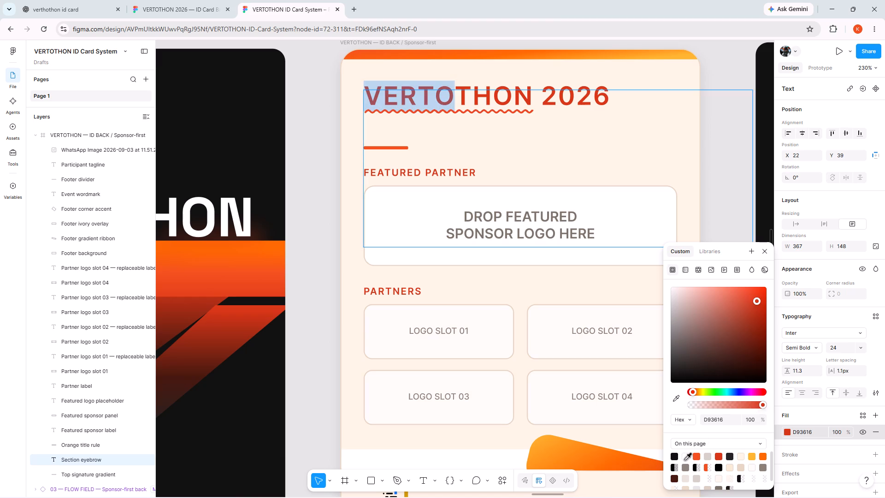
pyautogui.click(685, 459)
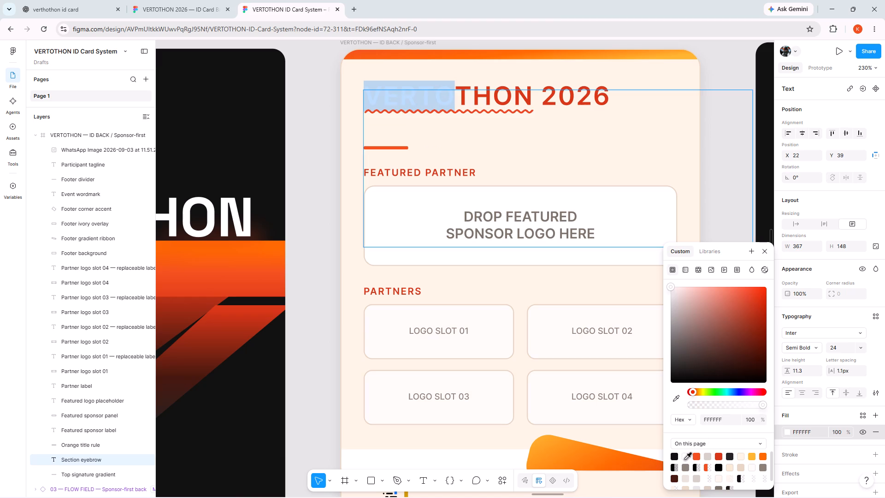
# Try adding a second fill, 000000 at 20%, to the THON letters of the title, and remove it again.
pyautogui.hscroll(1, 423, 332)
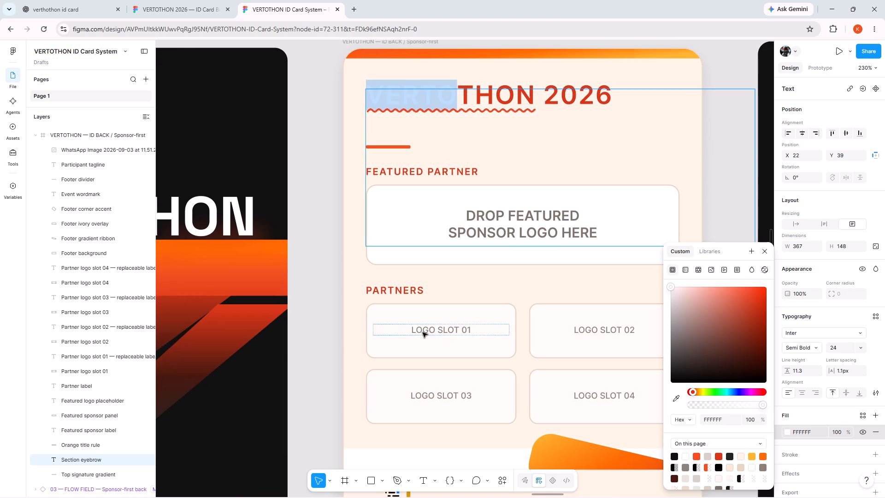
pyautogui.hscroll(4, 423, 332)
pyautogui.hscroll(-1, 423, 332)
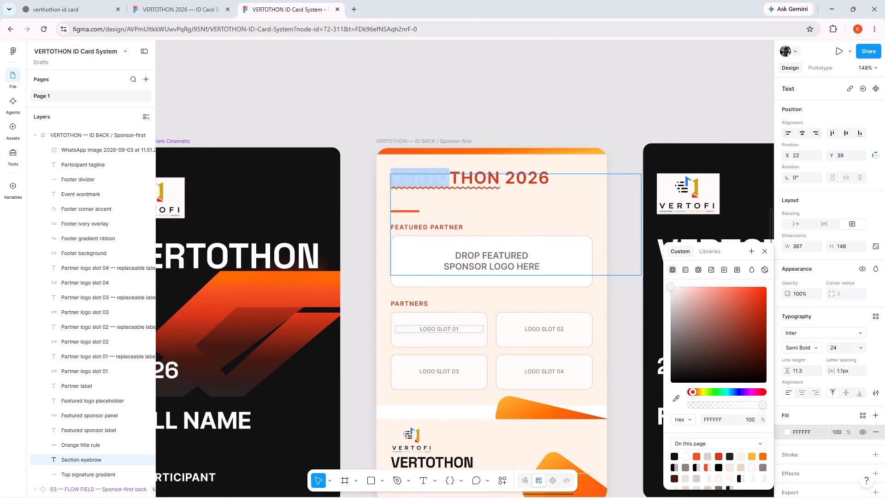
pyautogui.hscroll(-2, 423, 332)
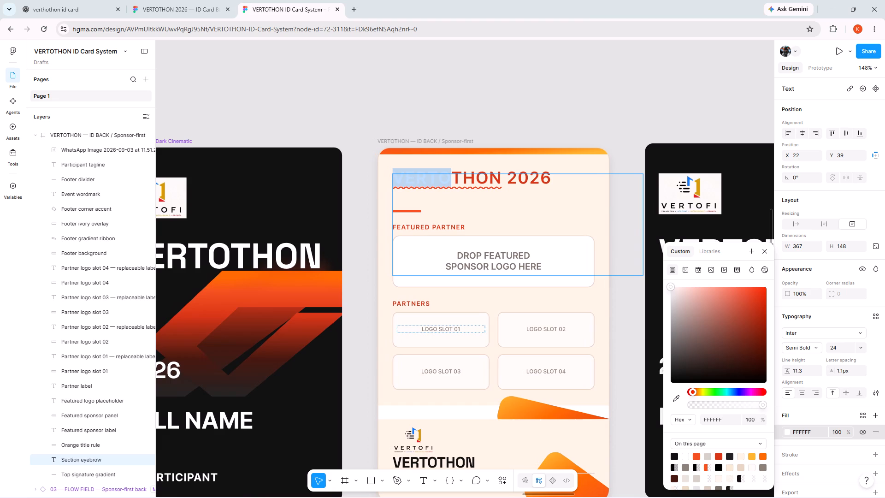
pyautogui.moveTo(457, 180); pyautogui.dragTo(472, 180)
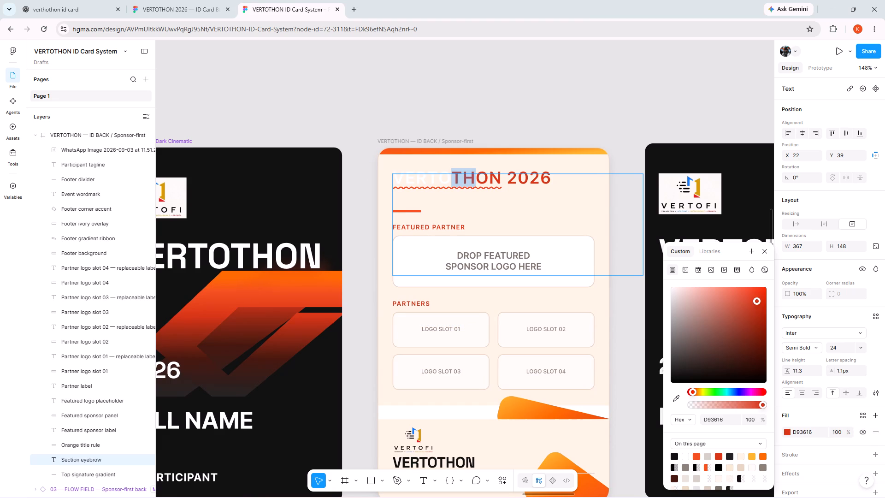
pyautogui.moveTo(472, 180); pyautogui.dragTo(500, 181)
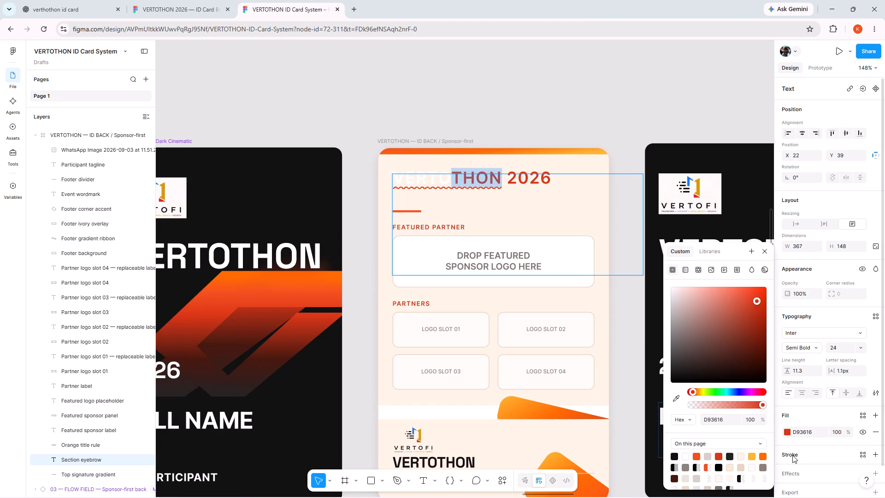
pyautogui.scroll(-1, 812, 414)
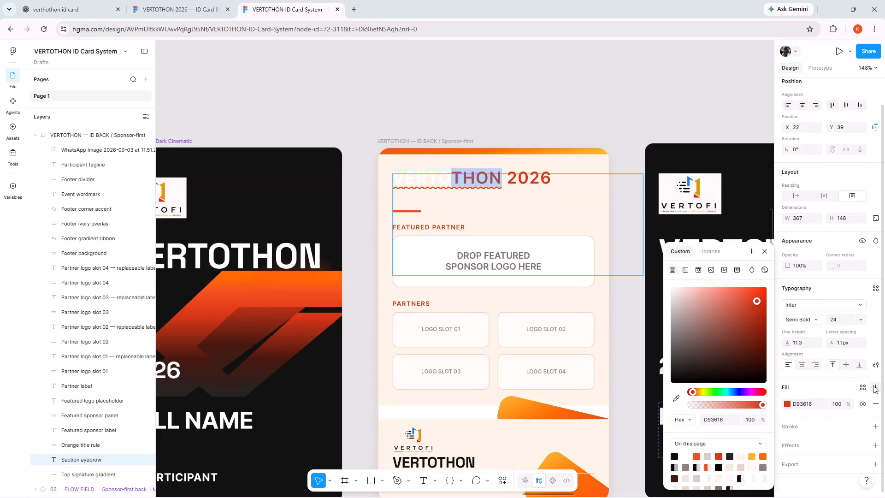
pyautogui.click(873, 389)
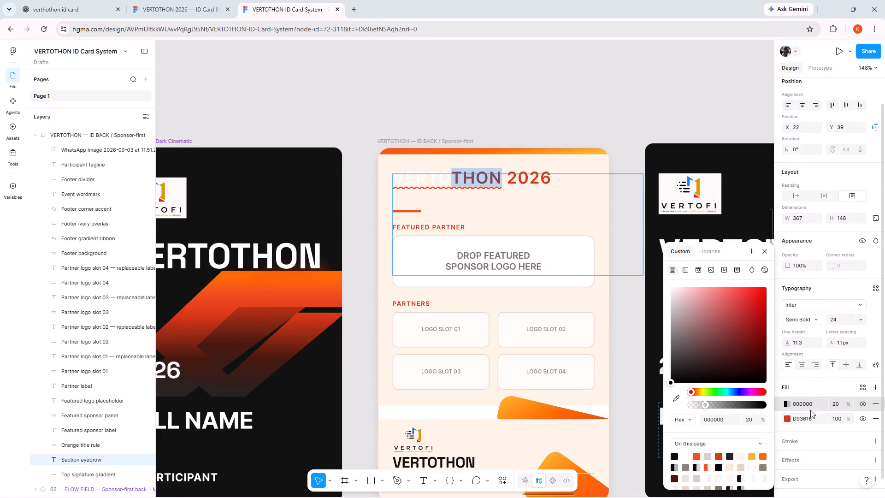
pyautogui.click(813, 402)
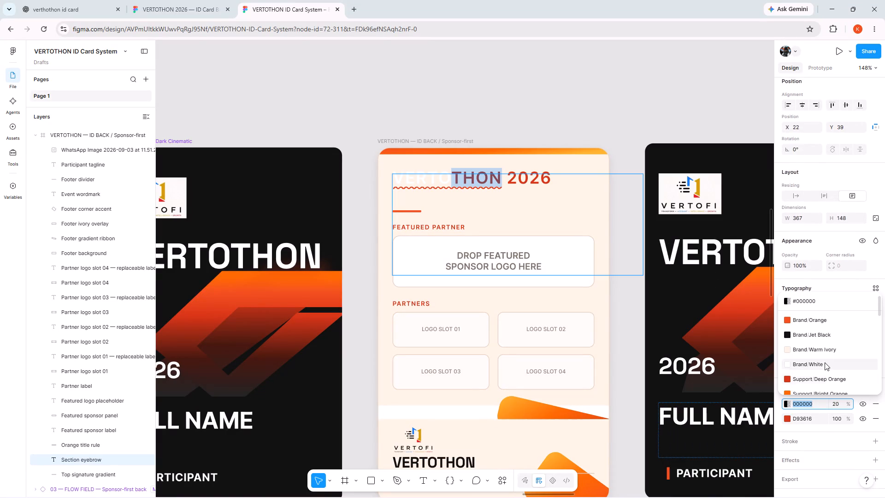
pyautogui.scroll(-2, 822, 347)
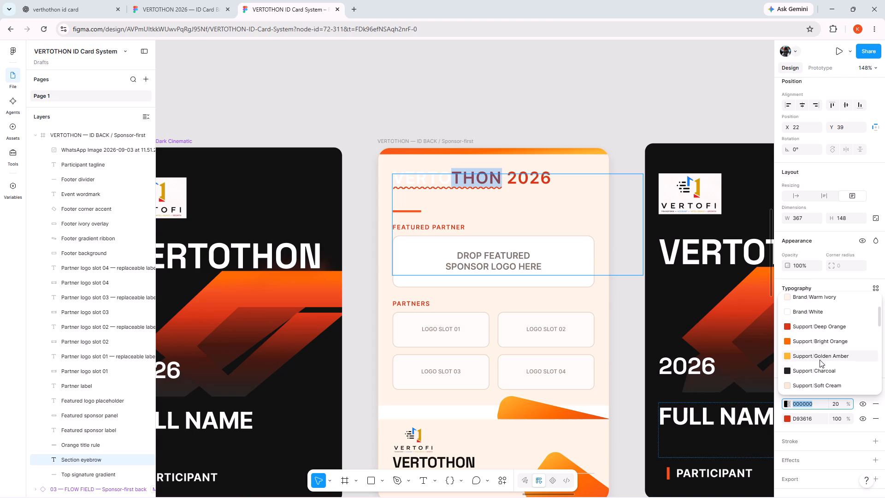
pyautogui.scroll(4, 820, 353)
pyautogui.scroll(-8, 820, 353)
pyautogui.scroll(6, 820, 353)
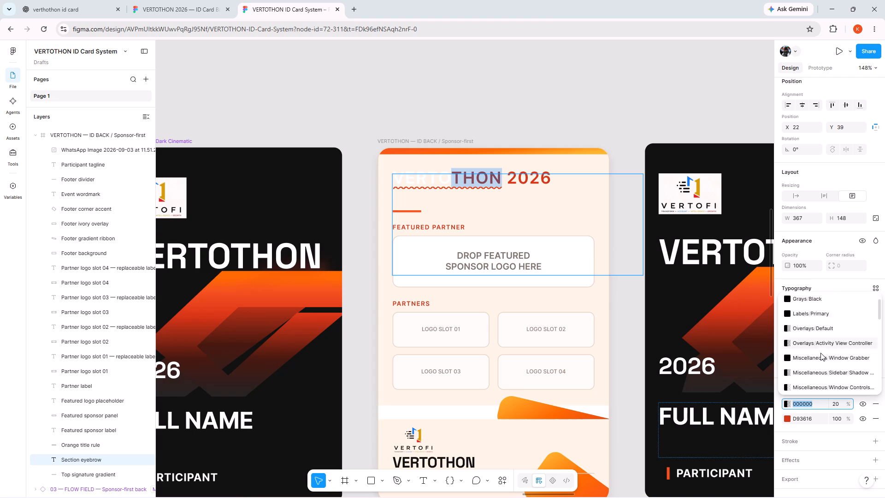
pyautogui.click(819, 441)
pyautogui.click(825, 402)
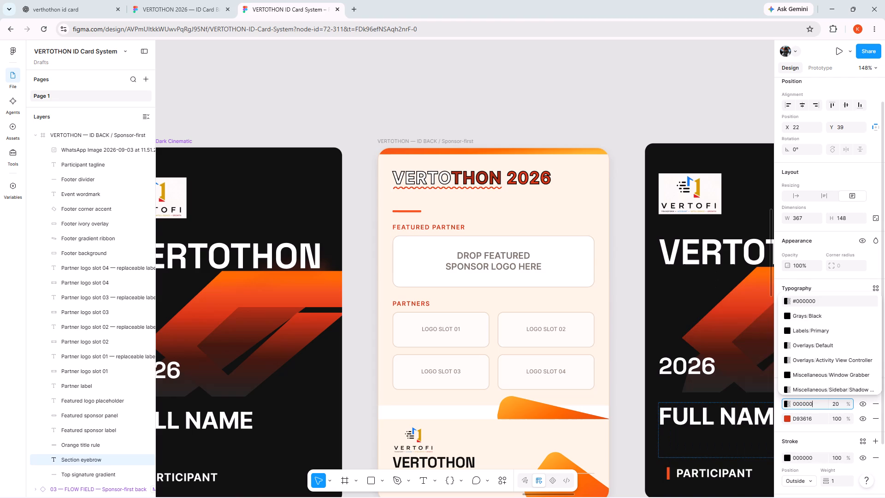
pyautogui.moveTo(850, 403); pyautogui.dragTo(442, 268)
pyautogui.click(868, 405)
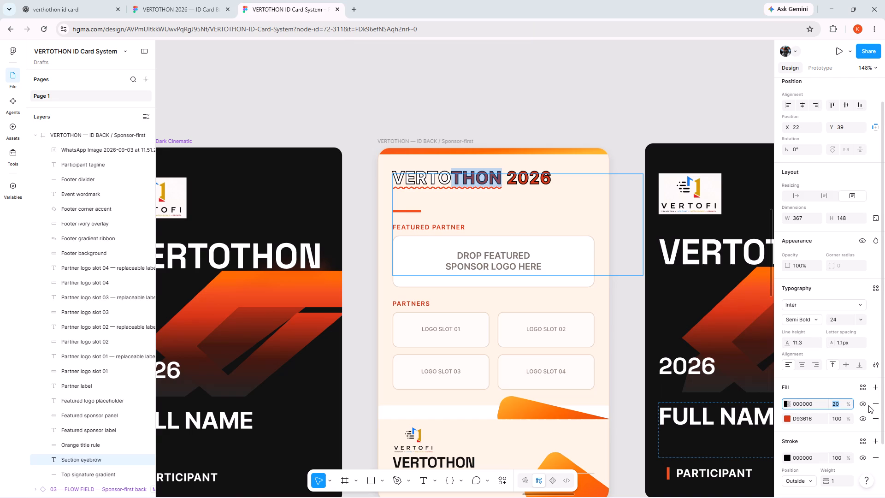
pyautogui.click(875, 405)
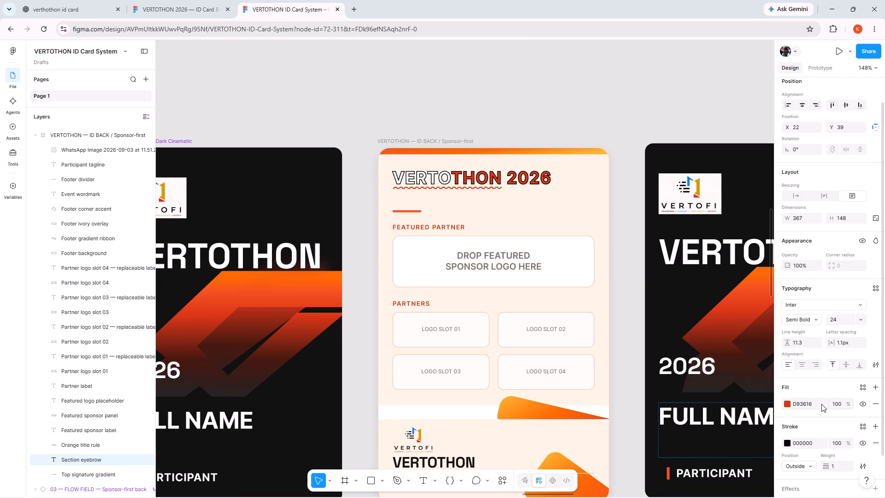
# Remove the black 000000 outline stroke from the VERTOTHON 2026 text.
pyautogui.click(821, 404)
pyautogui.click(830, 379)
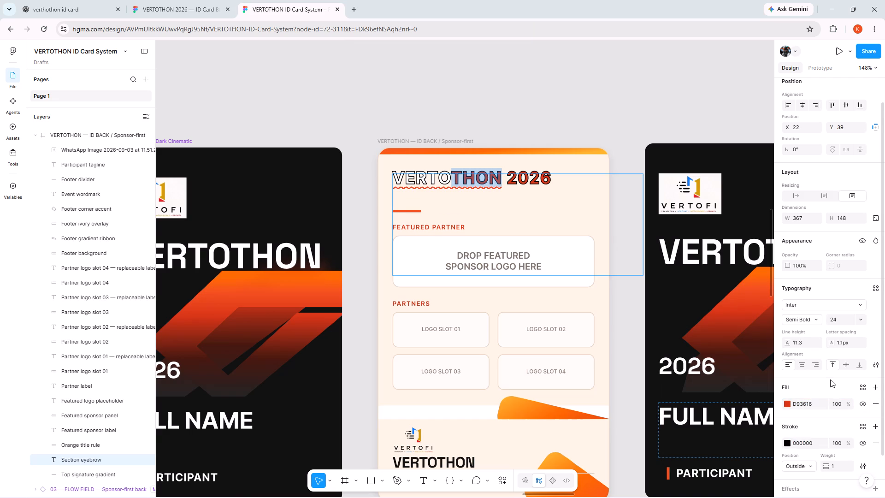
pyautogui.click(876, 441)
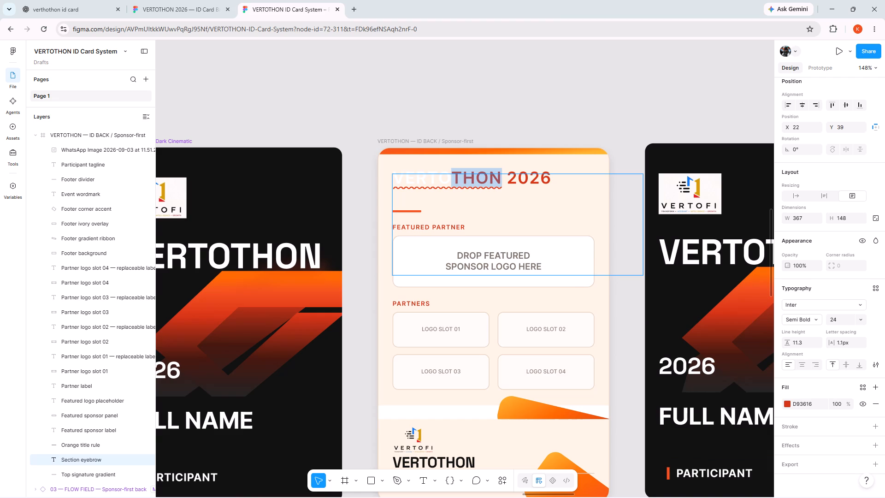
# Add a drop shadow effect to the VERTOTHON 2026 text, starting from the selected VERTO letters.
pyautogui.click(448, 189)
pyautogui.moveTo(448, 187); pyautogui.dragTo(396, 187)
pyautogui.click(802, 448)
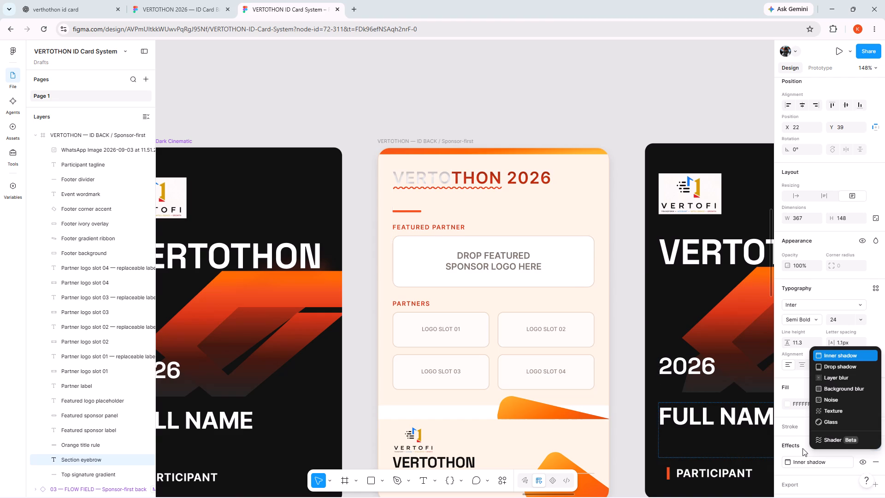
pyautogui.click(831, 368)
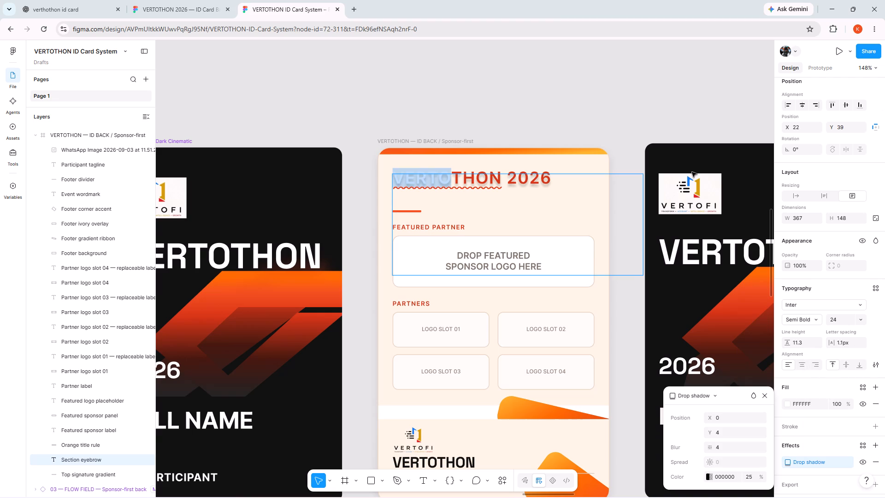
# Move the VERTOTHON 2026 title down to about Y 46 on the sponsor-first back card.
pyautogui.click(601, 111)
pyautogui.click(602, 102)
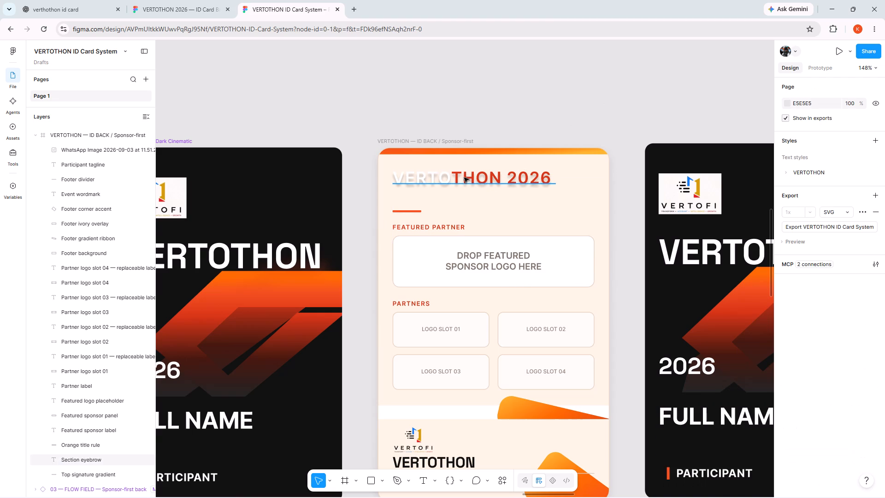
pyautogui.moveTo(463, 177); pyautogui.dragTo(463, 182)
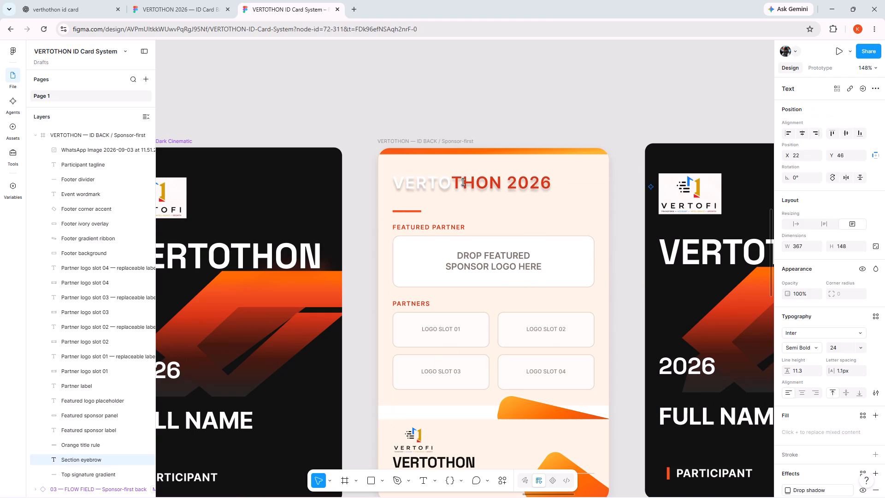
pyautogui.doubleClick(463, 182)
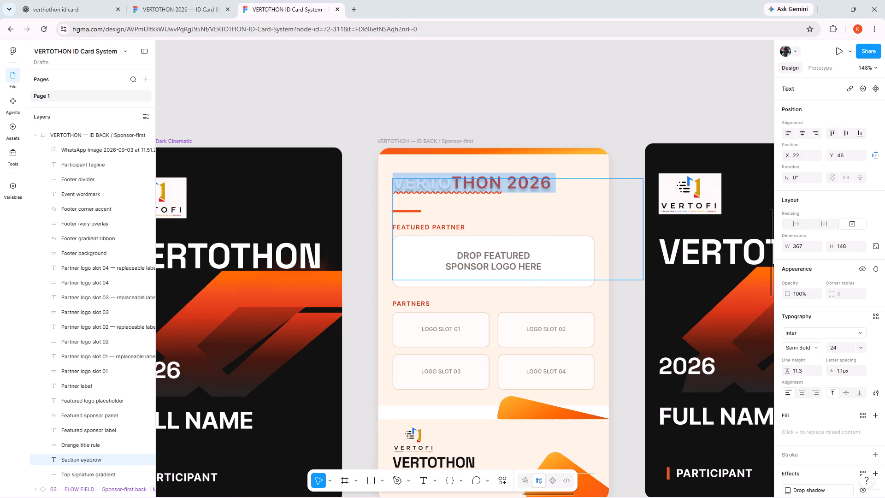
pyautogui.click(642, 273)
pyautogui.click(593, 94)
pyautogui.click(574, 196)
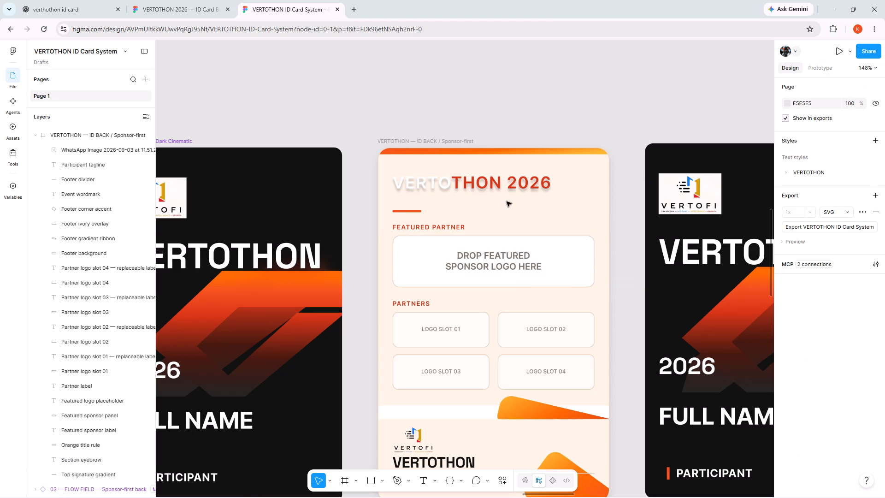
# Shrink the title's text box to about 240 × 29, with its top edge at about Y 37.
pyautogui.click(499, 189)
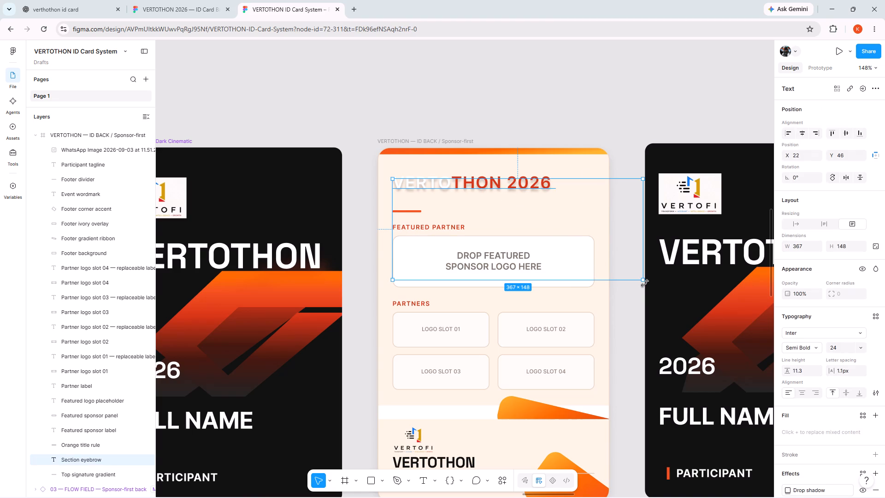
pyautogui.click(645, 283)
pyautogui.moveTo(643, 280); pyautogui.dragTo(586, 232)
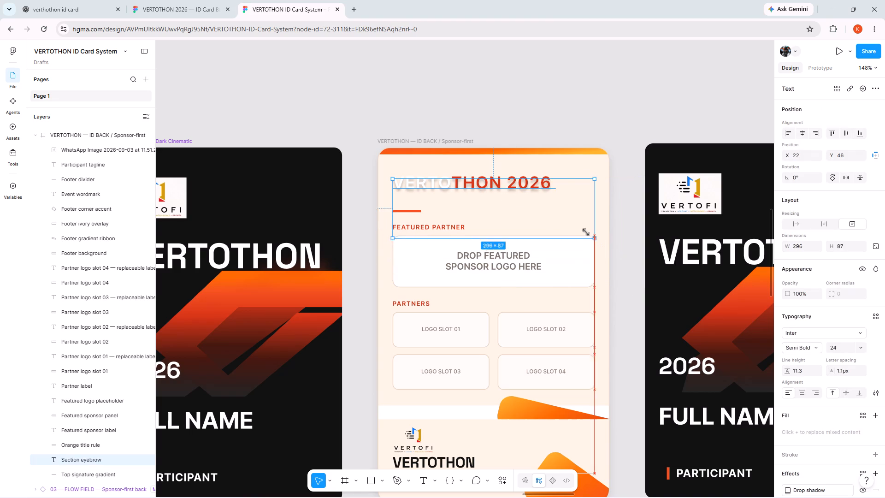
pyautogui.moveTo(586, 232); pyautogui.dragTo(556, 193)
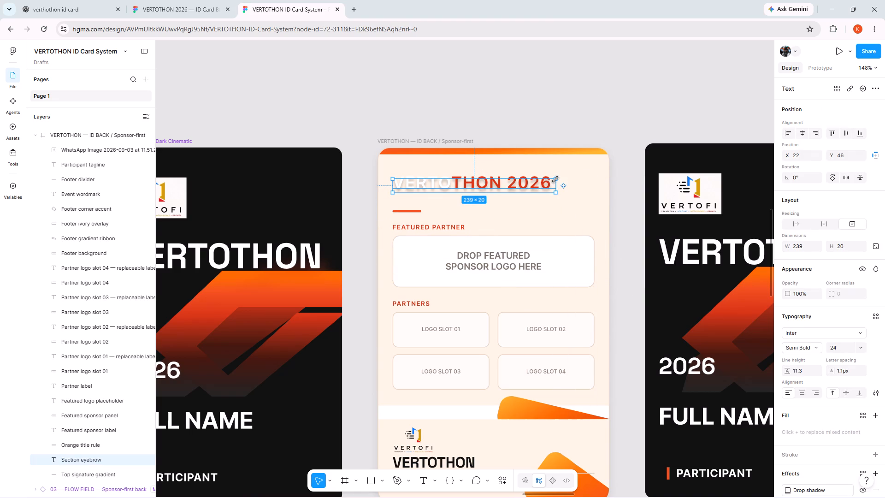
pyautogui.moveTo(555, 179); pyautogui.dragTo(556, 173)
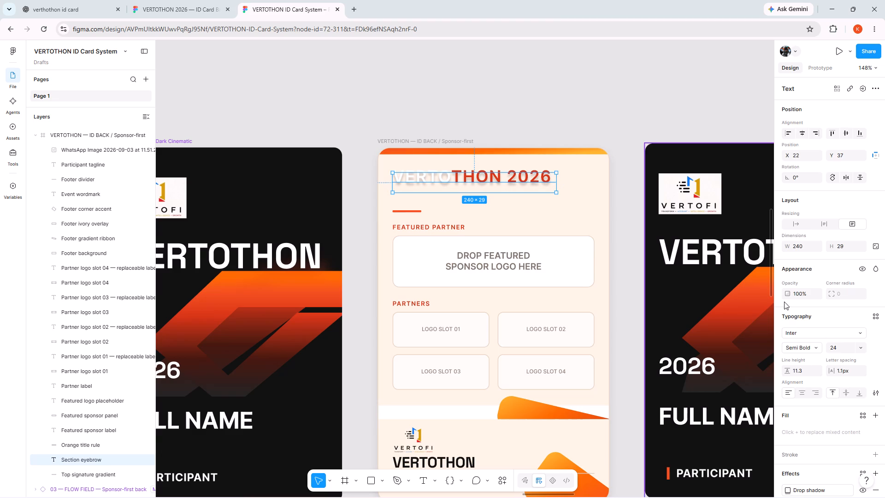
# Change the VERTOTHON 2026 title's font to Space Grotesk, copying the font name from the VERTOTHON wordmark on the dark front card.
pyautogui.click(825, 335)
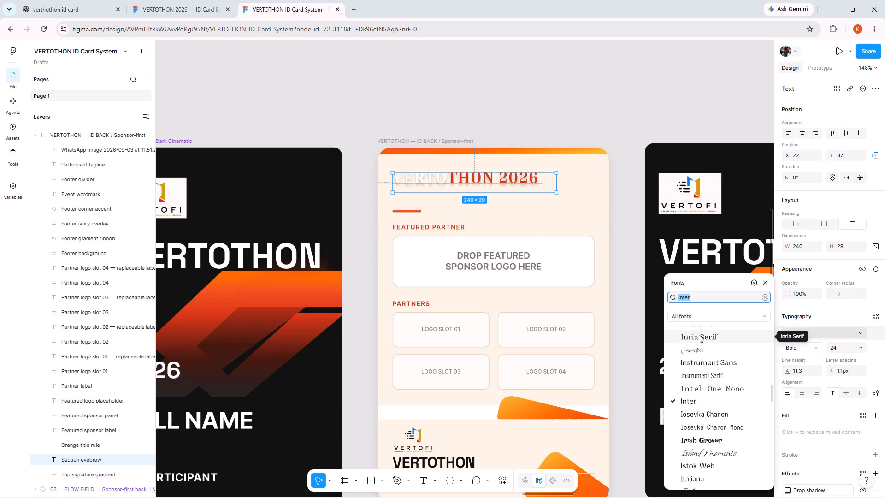
pyautogui.click(242, 257)
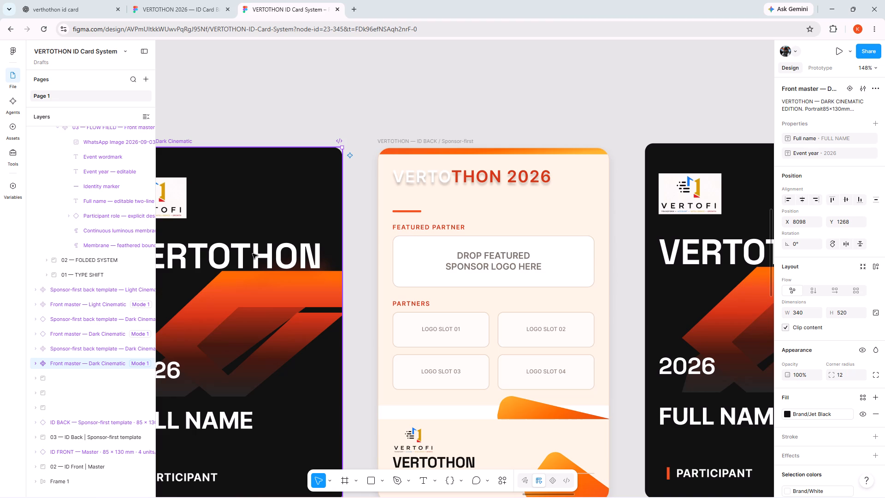
pyautogui.click(302, 262)
pyautogui.doubleClick(302, 262)
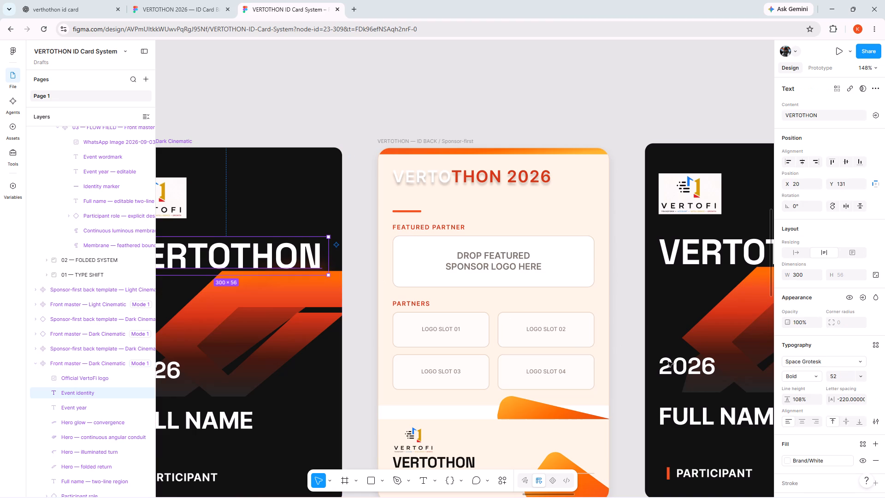
pyautogui.doubleClick(838, 365)
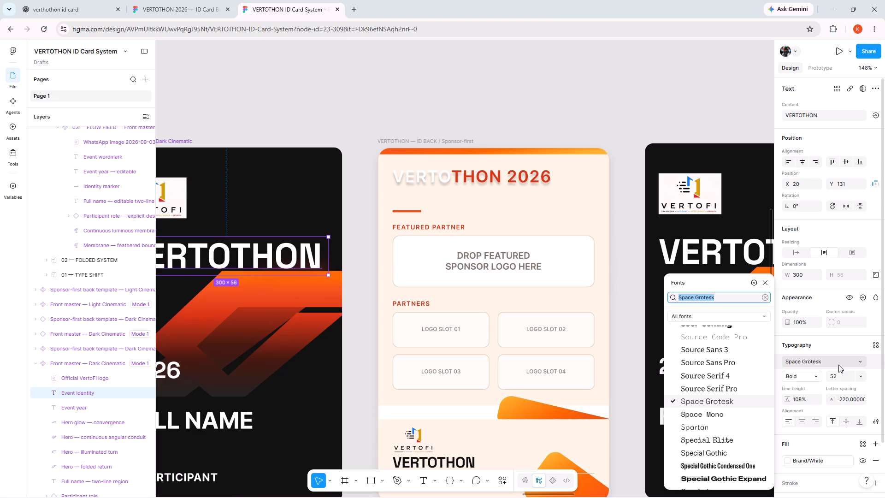
pyautogui.hotkey('ctrl', 'c')
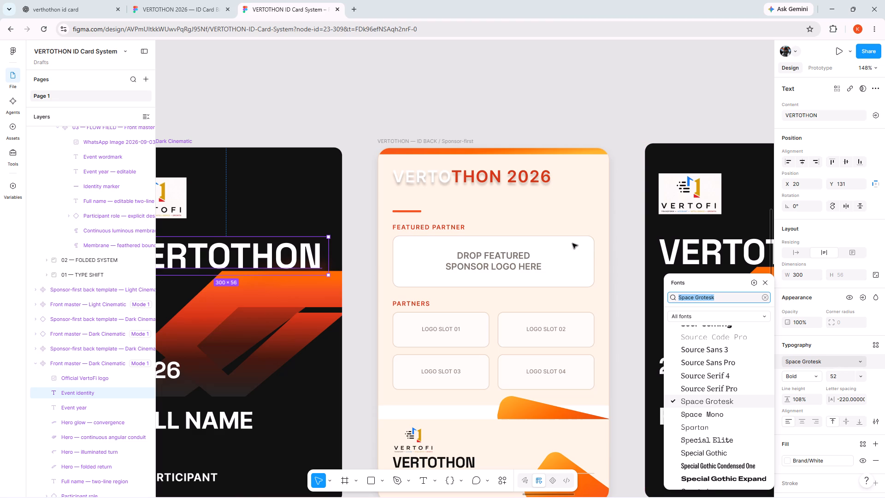
pyautogui.doubleClick(535, 180)
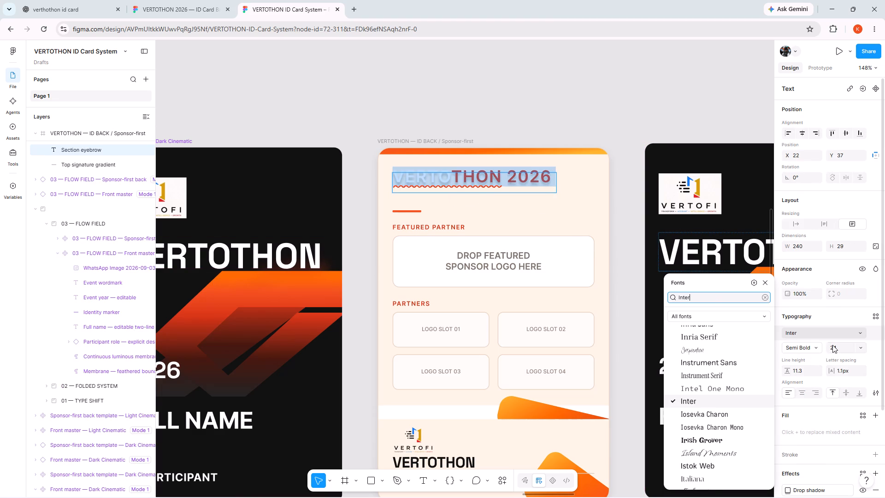
pyautogui.click(820, 332)
pyautogui.hotkey('ctrl', 'v')
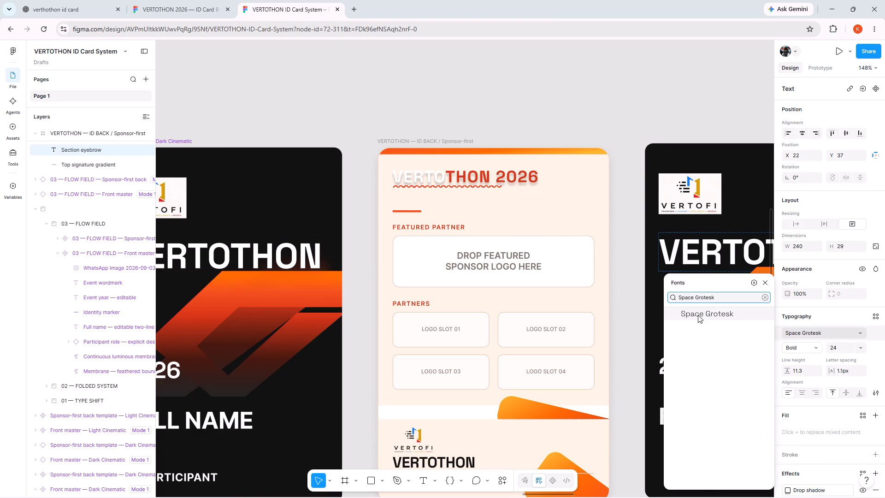
pyautogui.click(697, 317)
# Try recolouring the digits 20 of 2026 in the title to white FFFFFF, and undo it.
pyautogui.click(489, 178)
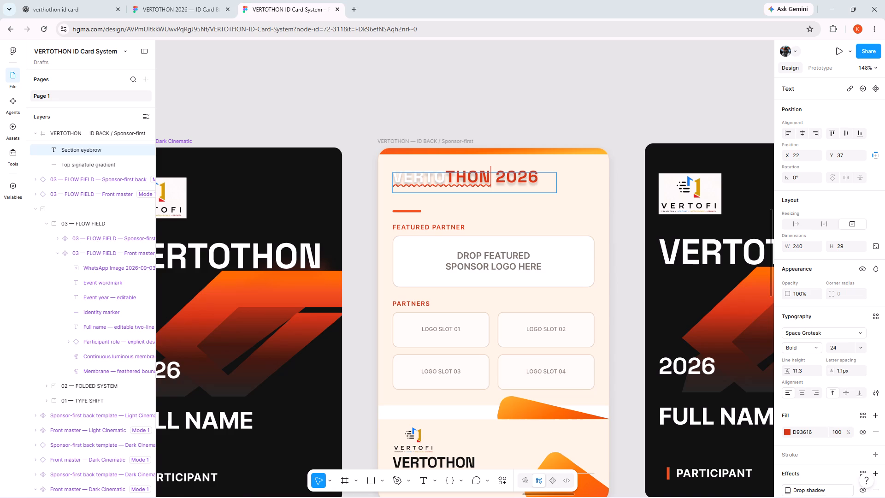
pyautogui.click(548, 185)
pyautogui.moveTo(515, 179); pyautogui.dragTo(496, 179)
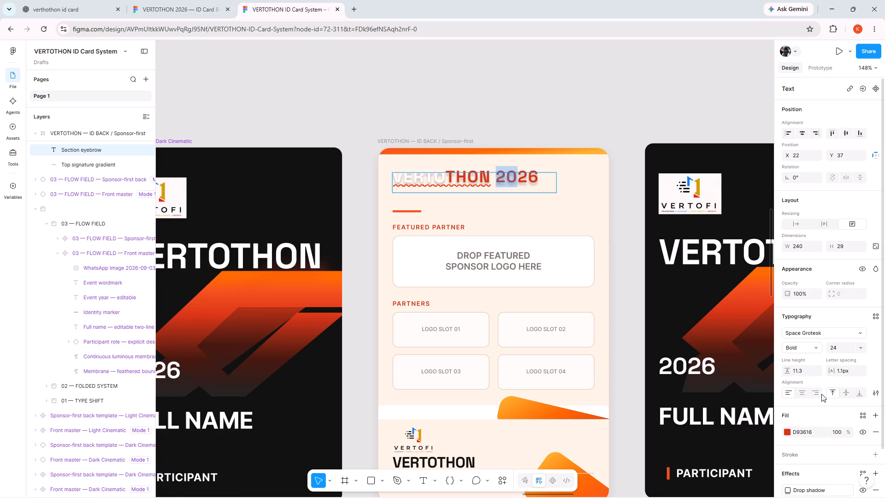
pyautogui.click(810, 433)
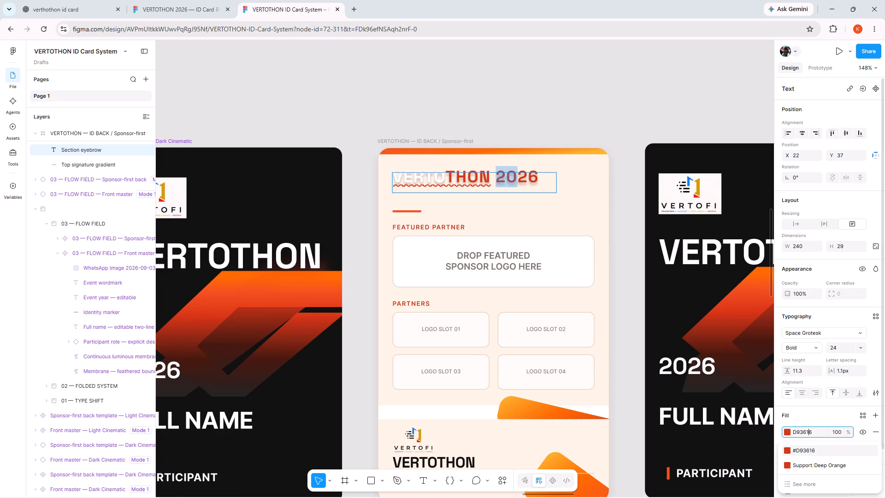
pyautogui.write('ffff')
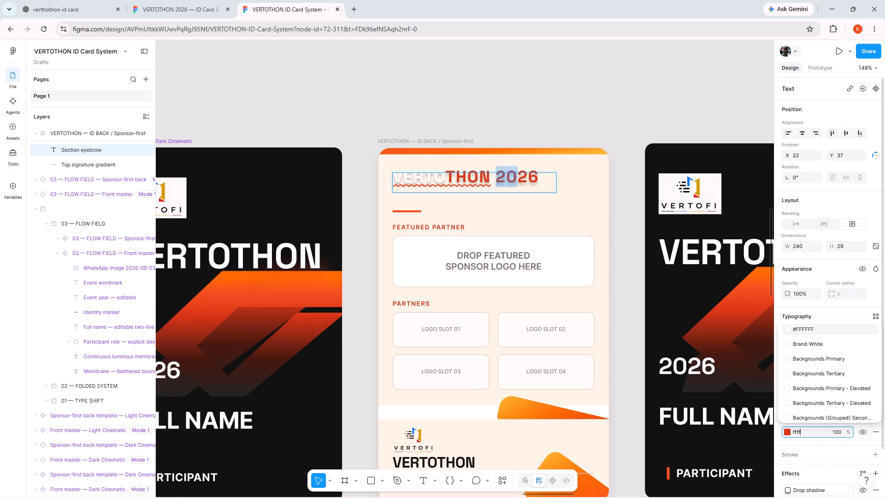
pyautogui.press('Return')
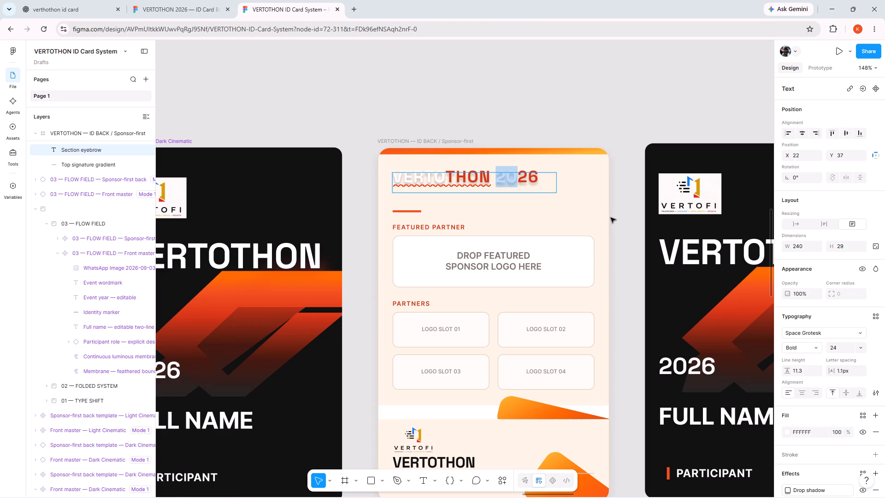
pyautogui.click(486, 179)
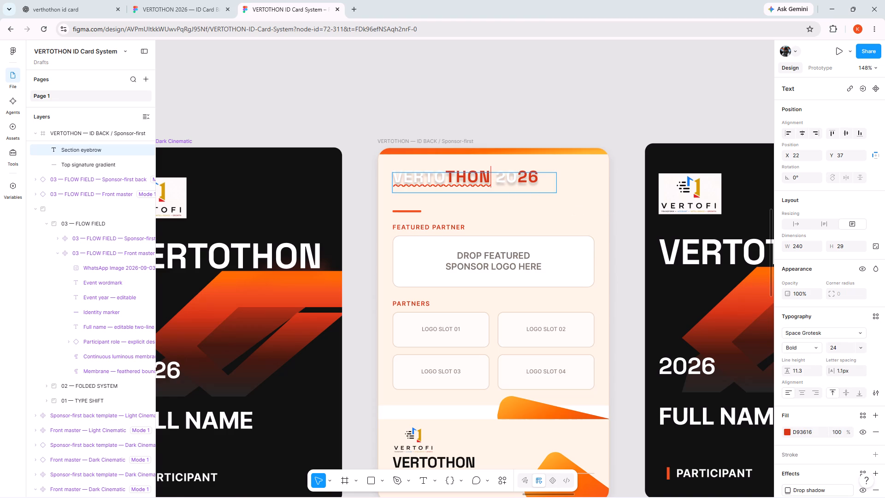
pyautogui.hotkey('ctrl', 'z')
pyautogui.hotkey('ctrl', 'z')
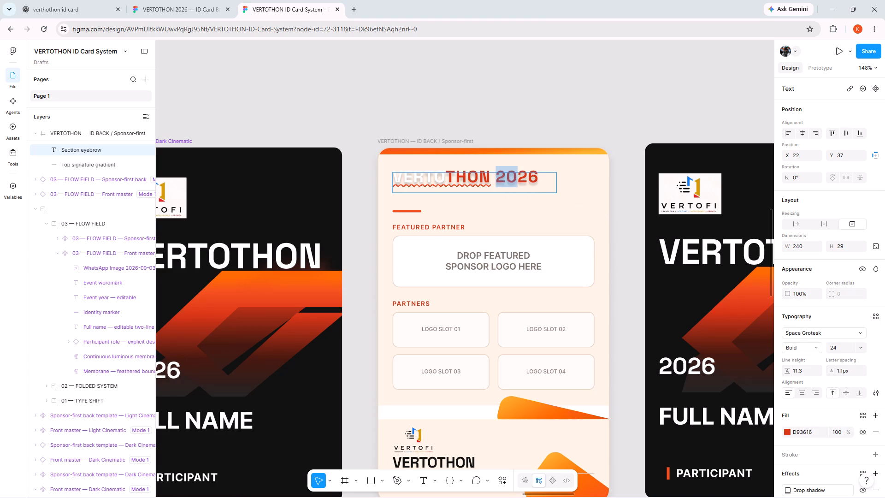
# Break the title before 2026 so the year sits on a second line under VERTOTHON.
pyautogui.click(493, 180)
pyautogui.hotkey('shift', 'Return')
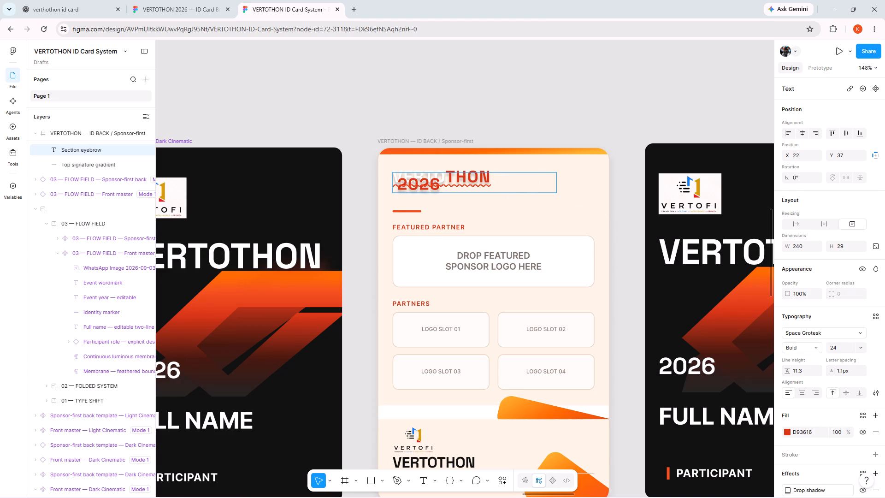
# Align the two-line title vertically to the middle of its text box.
pyautogui.click(828, 397)
pyautogui.click(829, 395)
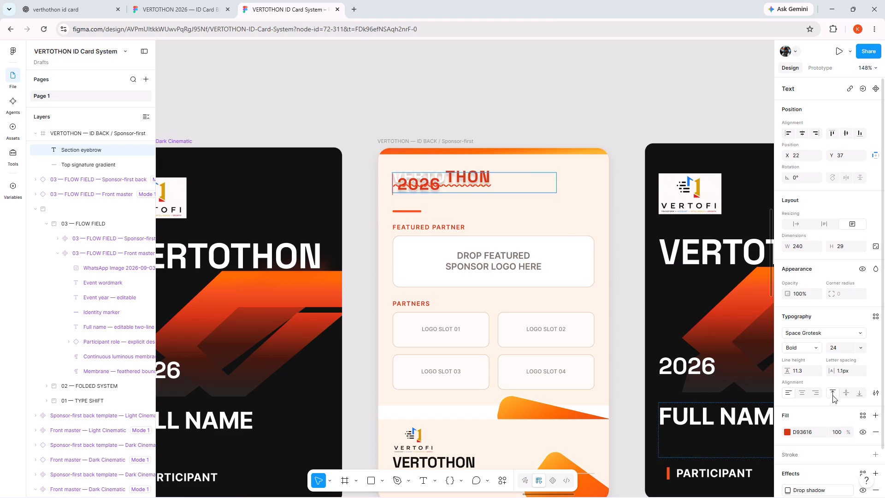
pyautogui.click(846, 397)
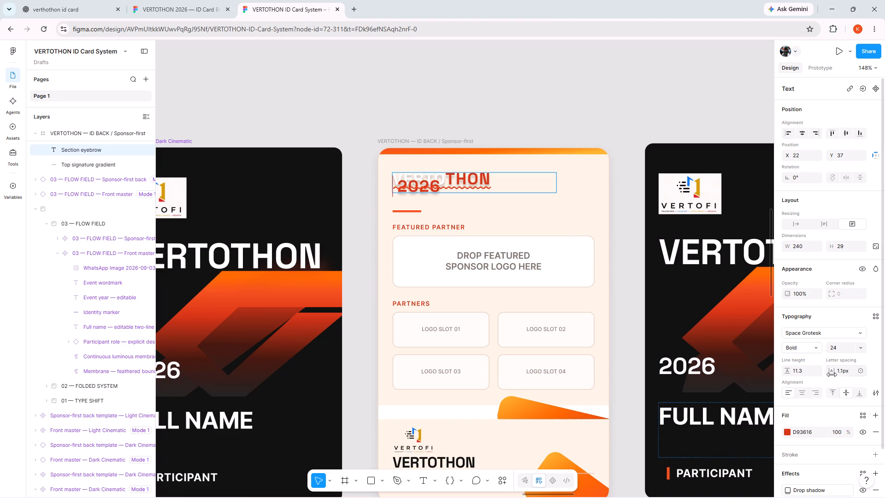
pyautogui.click(808, 347)
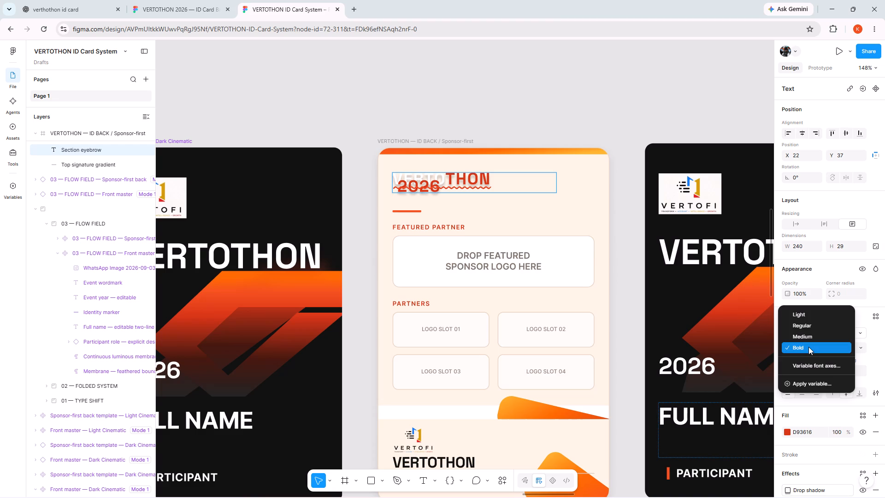
pyautogui.click(874, 356)
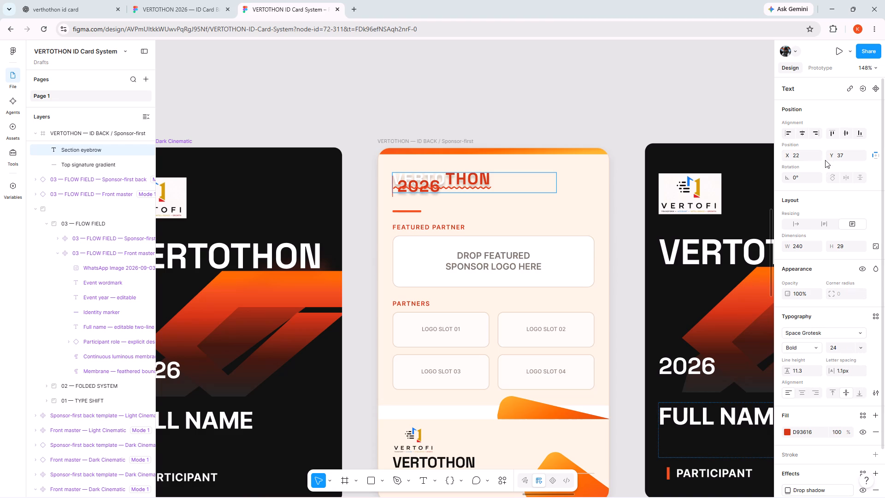
# Adjust the title text box's vertical position to Y 38.
pyautogui.moveTo(873, 154); pyautogui.dragTo(838, 154)
pyautogui.click(841, 155)
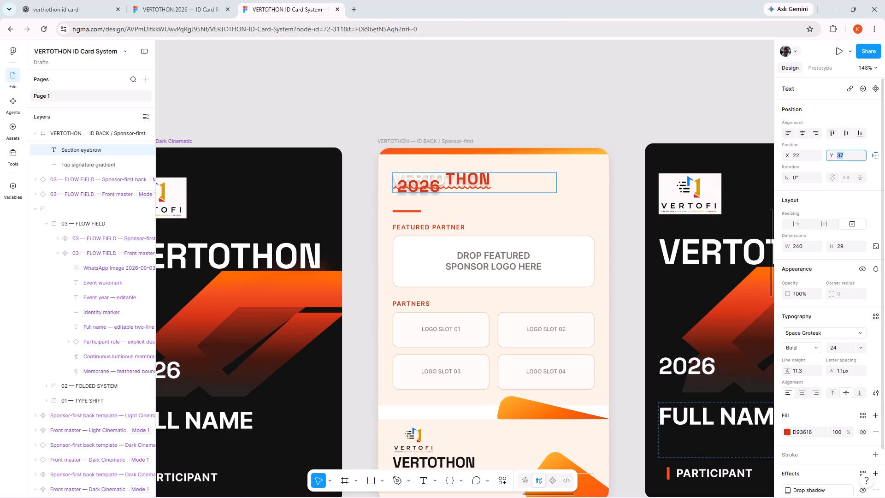
pyautogui.click(841, 155)
pyautogui.moveTo(828, 159); pyautogui.dragTo(433, 268)
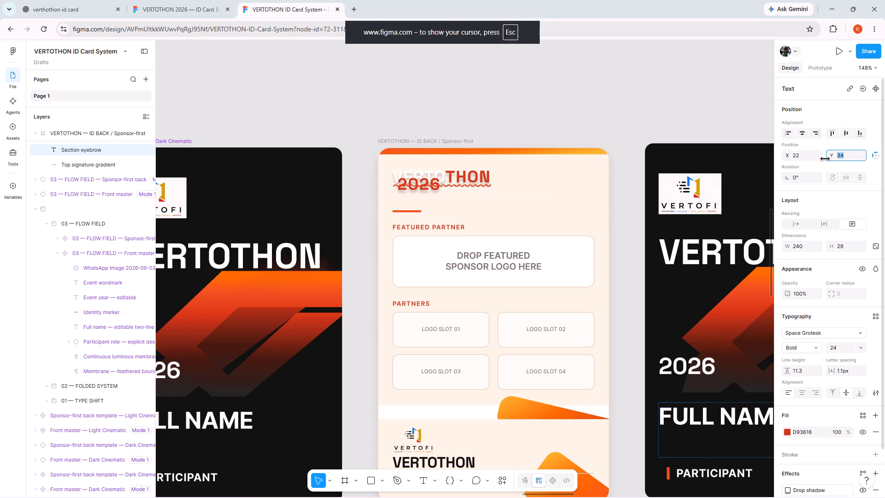
pyautogui.moveTo(433, 268); pyautogui.dragTo(446, 269)
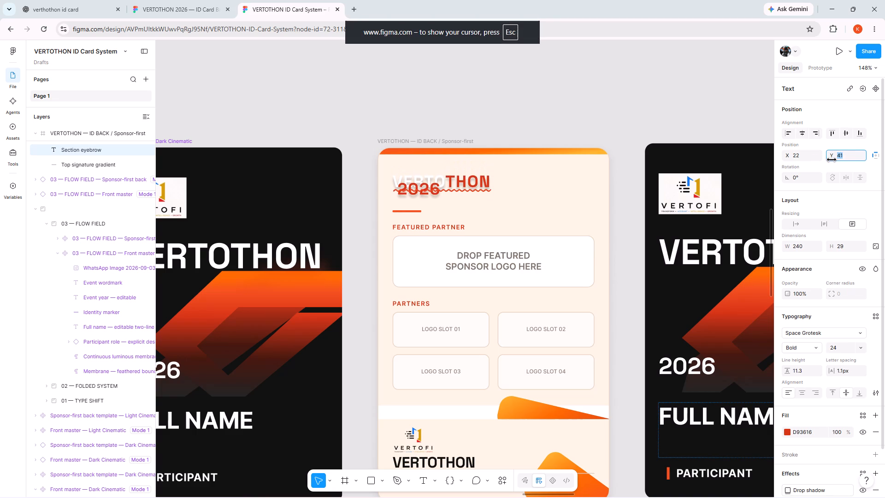
pyautogui.moveTo(446, 269); pyautogui.dragTo(443, 269)
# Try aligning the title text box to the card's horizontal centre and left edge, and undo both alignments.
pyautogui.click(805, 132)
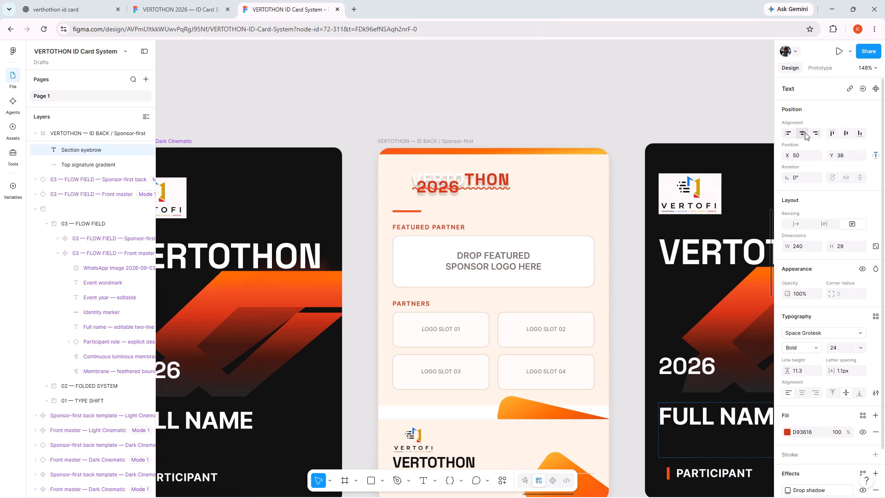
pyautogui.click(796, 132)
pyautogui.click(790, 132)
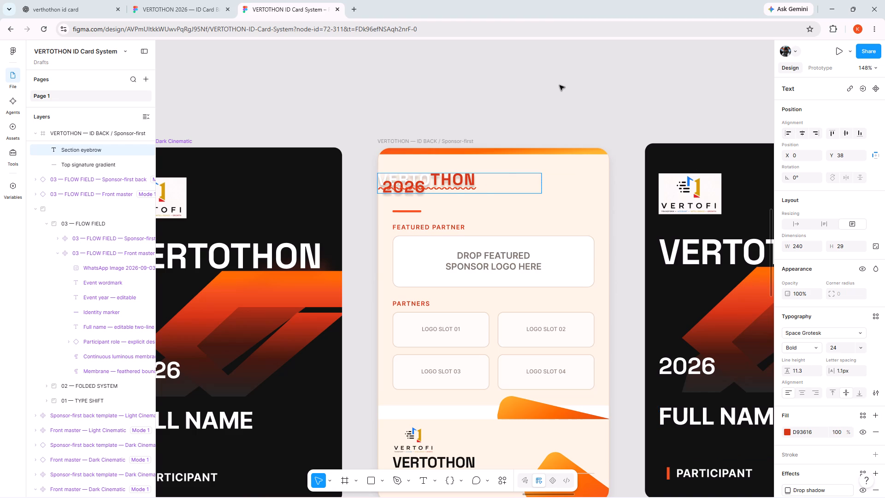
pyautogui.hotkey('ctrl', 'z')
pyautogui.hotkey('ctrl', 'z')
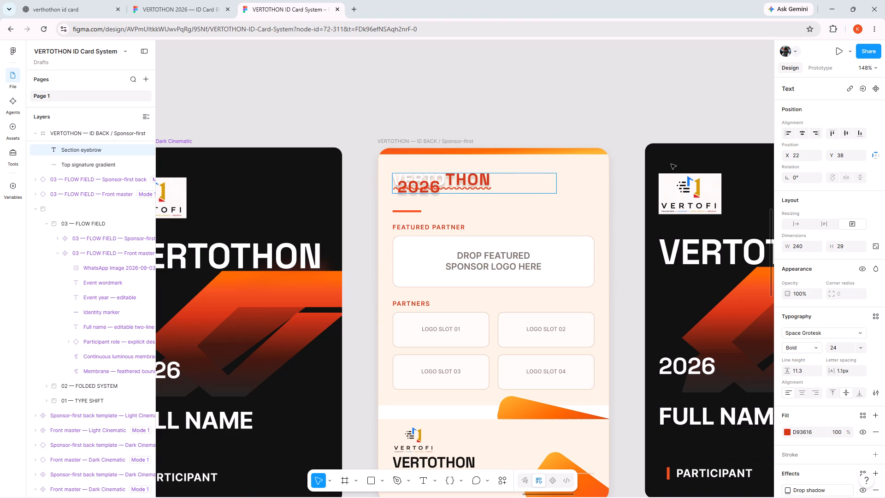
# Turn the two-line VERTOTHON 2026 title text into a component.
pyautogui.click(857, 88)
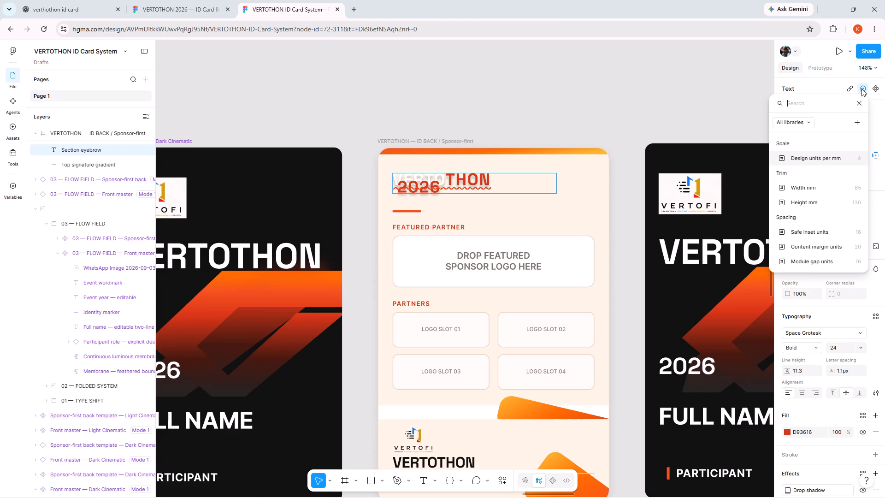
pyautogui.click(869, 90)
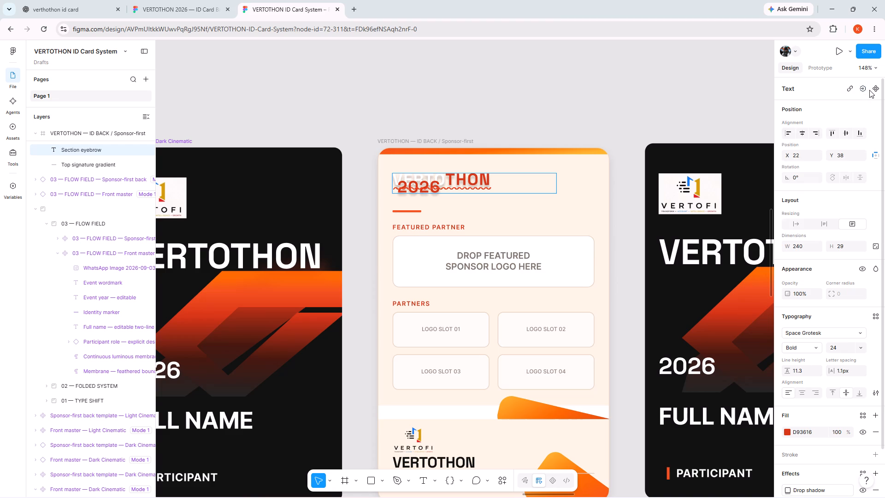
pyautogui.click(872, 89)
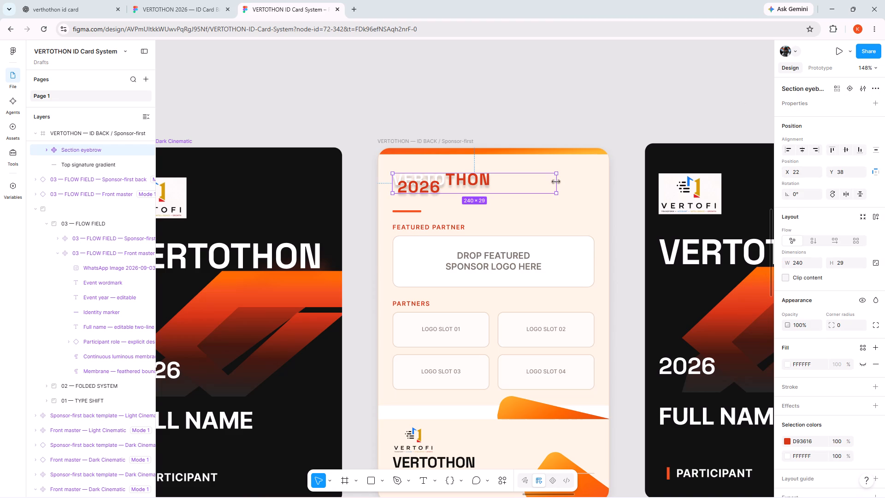
# Delete the overlapping VERTOTHON 2026 title from the card back's header.
pyautogui.click(542, 186)
pyautogui.press('Delete')
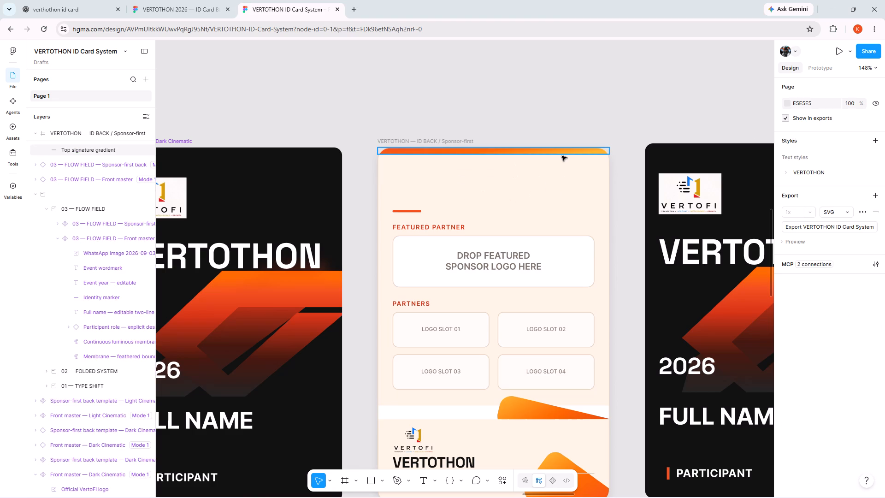
# Draw a new text box about 244 by 45 above the orange title rule and set its font size to 48.
pyautogui.click(418, 486)
pyautogui.moveTo(389, 170); pyautogui.dragTo(471, 201)
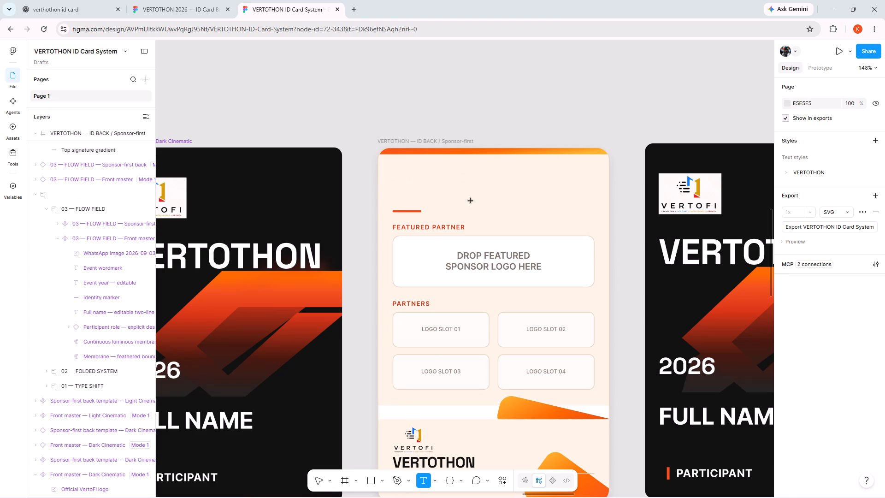
pyautogui.moveTo(471, 201); pyautogui.dragTo(556, 201)
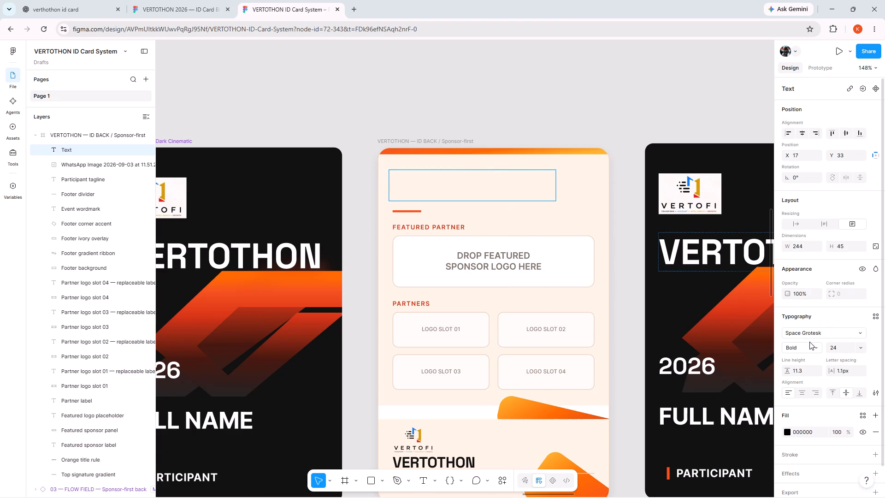
pyautogui.click(845, 347)
pyautogui.click(860, 349)
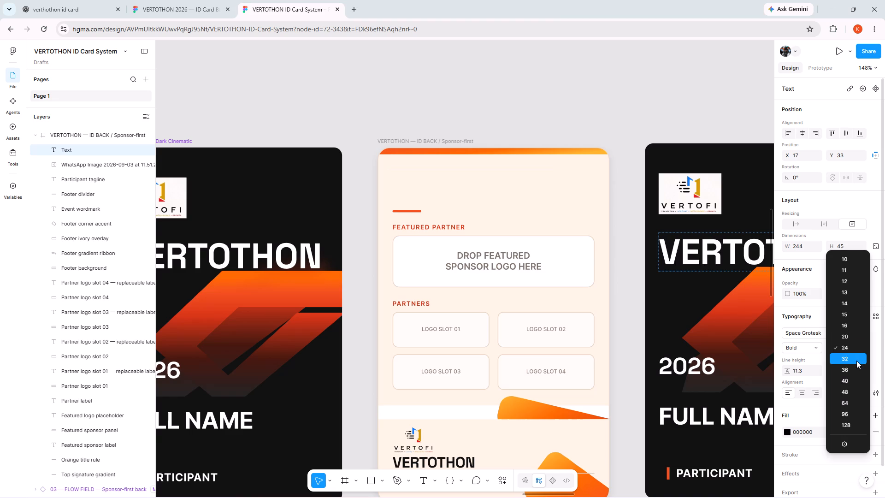
pyautogui.click(848, 387)
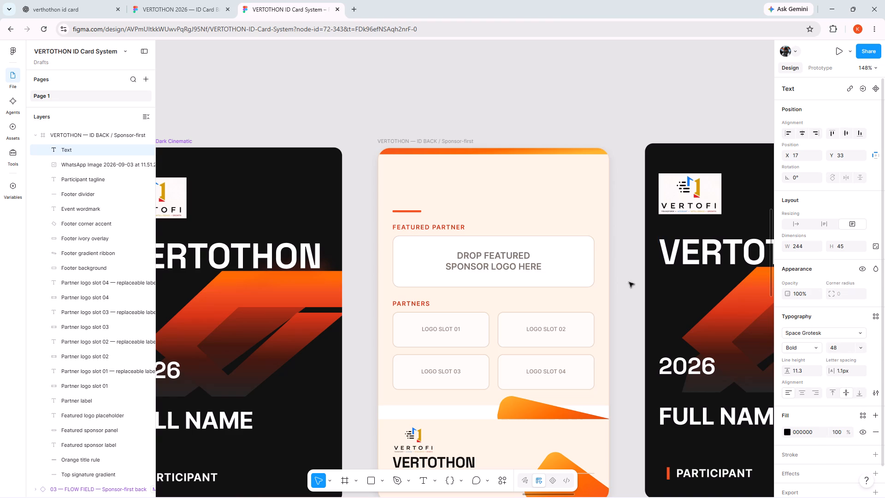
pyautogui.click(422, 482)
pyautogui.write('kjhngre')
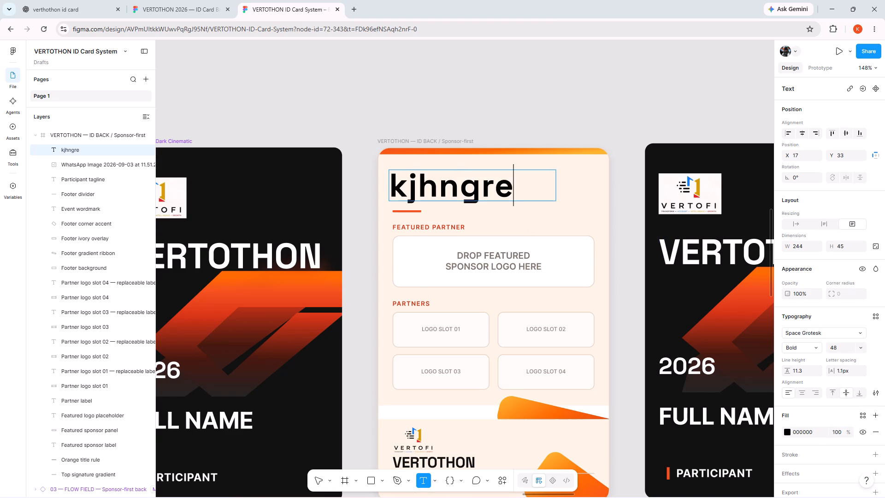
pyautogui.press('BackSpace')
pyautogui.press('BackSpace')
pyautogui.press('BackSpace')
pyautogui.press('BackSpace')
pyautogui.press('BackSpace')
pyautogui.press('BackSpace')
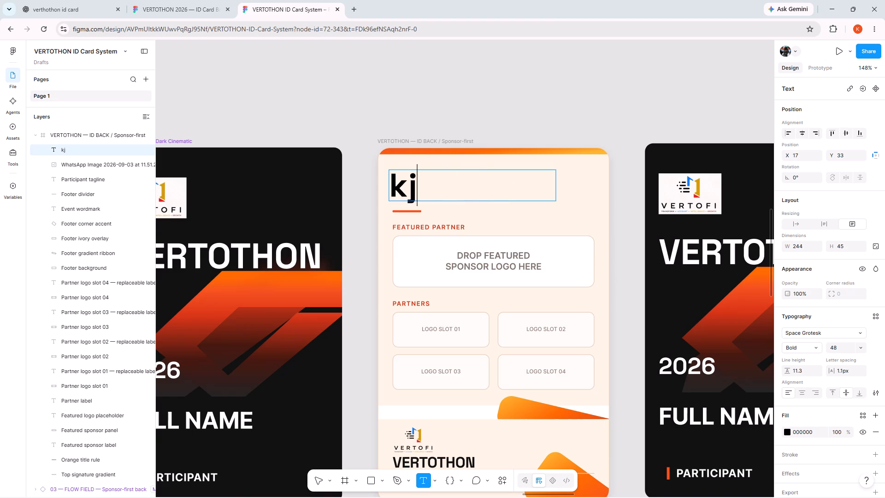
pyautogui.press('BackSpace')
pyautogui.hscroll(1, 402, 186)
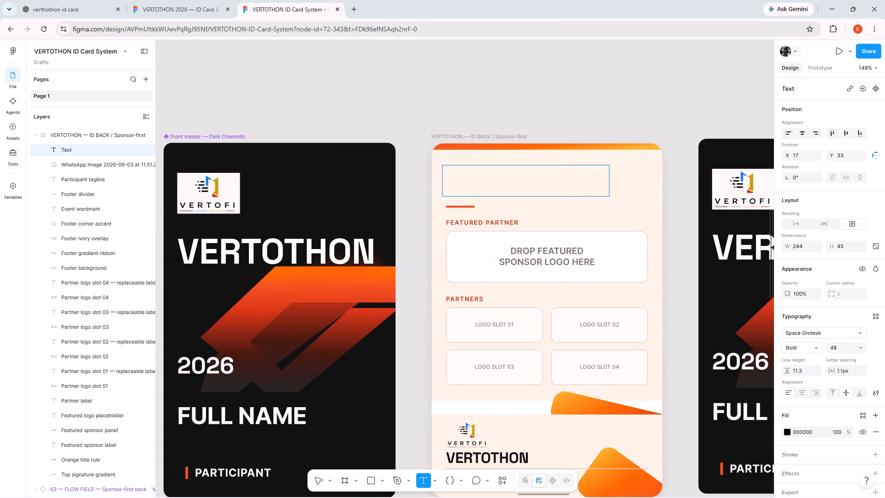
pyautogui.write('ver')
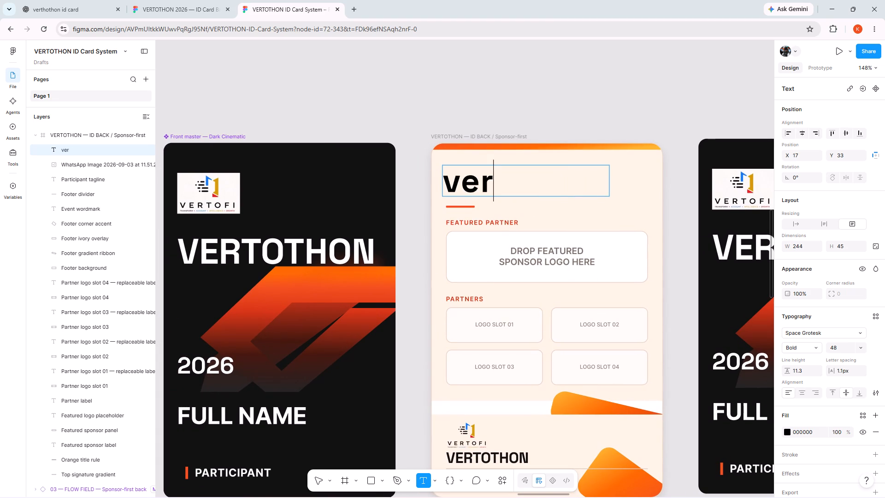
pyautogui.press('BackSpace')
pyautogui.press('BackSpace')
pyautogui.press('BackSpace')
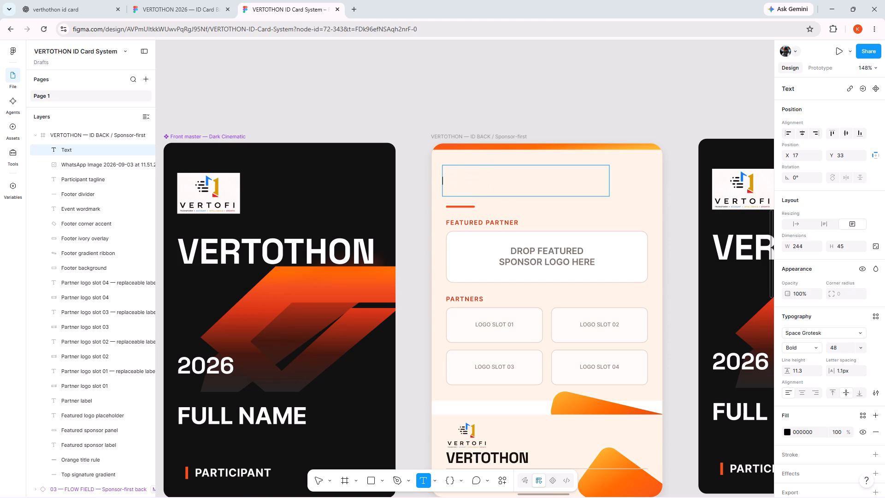
# Enter VERTOTHON in capitals as the header title in the new text box.
pyautogui.write('VER')
pyautogui.write('TOTHON')
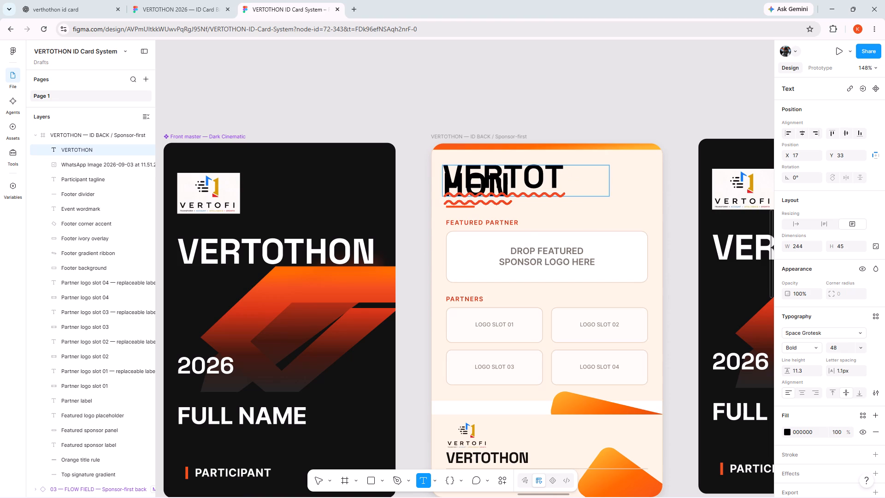
pyautogui.click(597, 169)
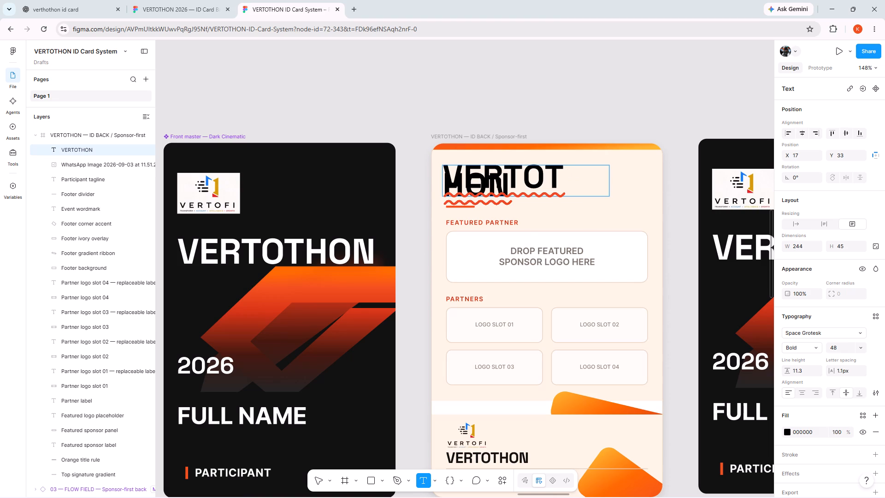
pyautogui.click(608, 189)
pyautogui.click(552, 156)
pyautogui.click(576, 81)
# Enlarge the title's text box to about 354 by 59 so VERTOTHON fits on a single line.
pyautogui.click(520, 169)
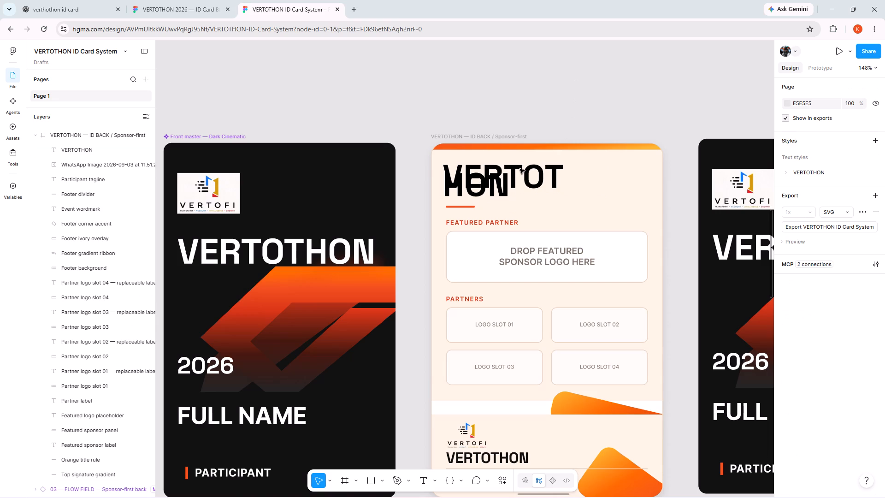
pyautogui.doubleClick(520, 169)
pyautogui.click(520, 173)
pyautogui.click(520, 173)
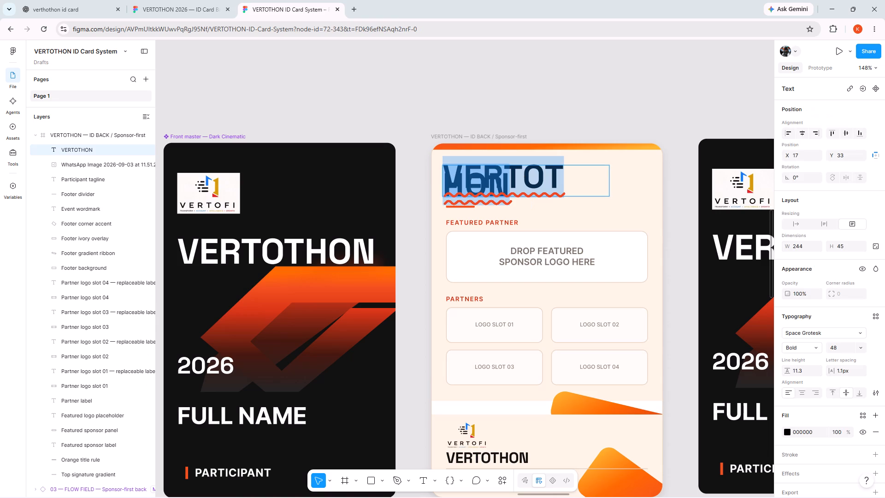
pyautogui.click(490, 166)
pyautogui.click(601, 183)
pyautogui.click(599, 132)
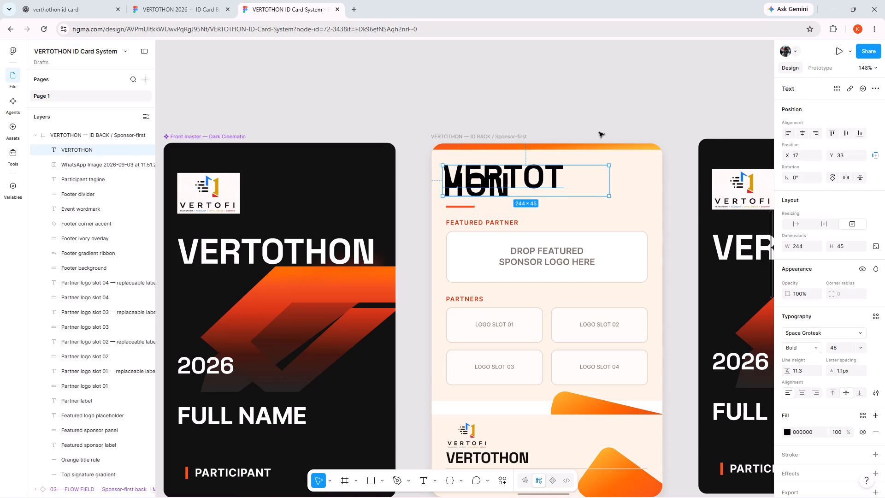
pyautogui.moveTo(610, 197); pyautogui.dragTo(681, 204)
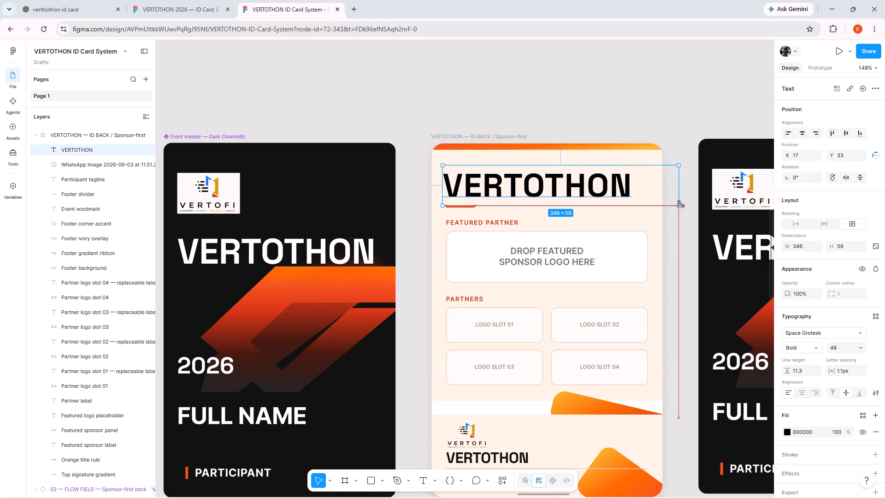
pyautogui.moveTo(681, 204); pyautogui.dragTo(684, 203)
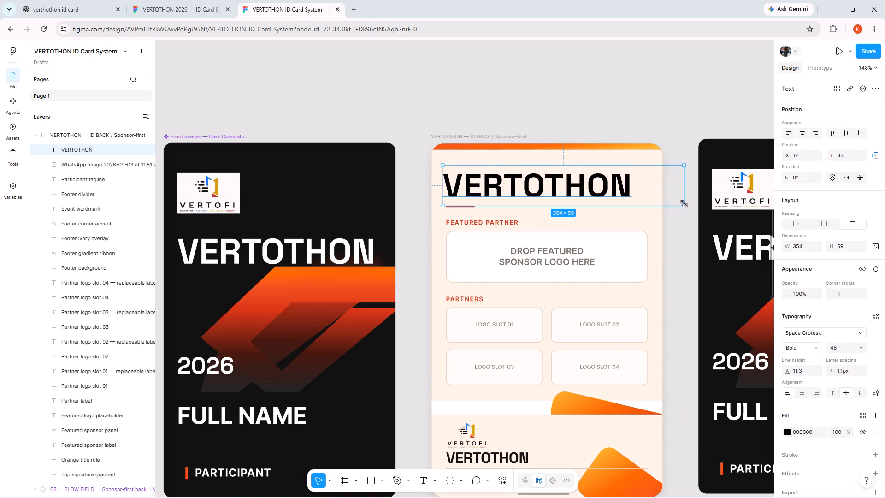
pyautogui.click(624, 96)
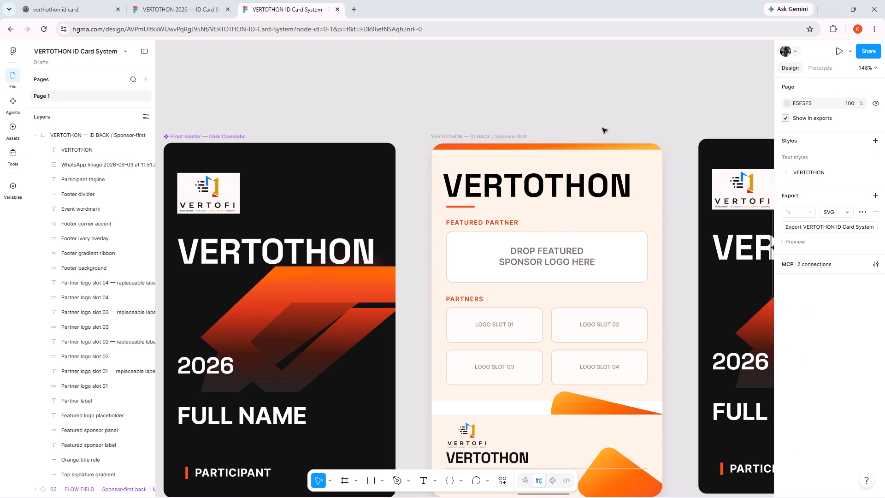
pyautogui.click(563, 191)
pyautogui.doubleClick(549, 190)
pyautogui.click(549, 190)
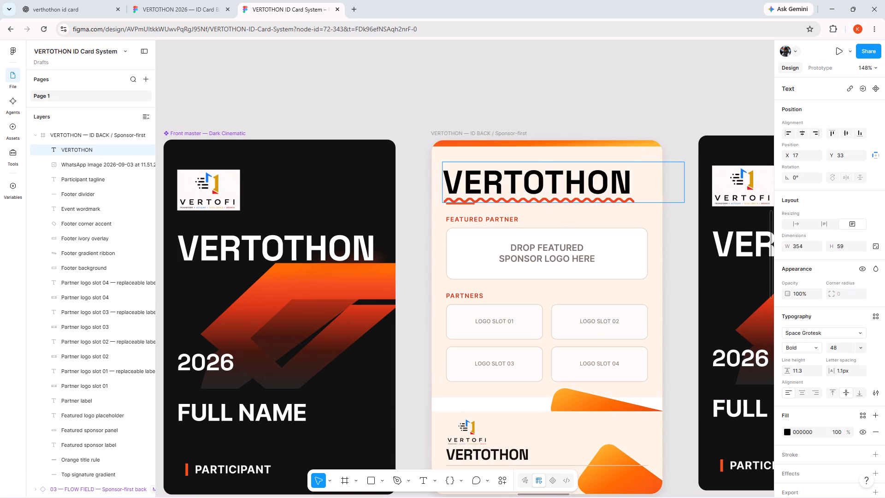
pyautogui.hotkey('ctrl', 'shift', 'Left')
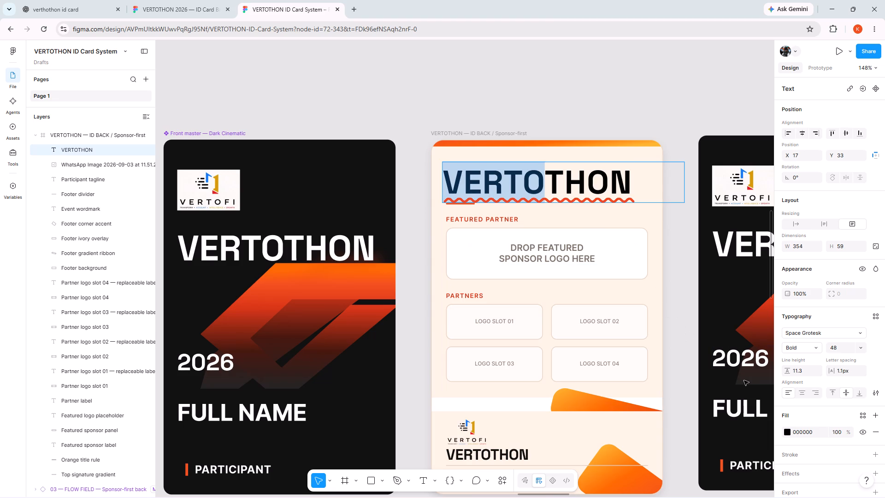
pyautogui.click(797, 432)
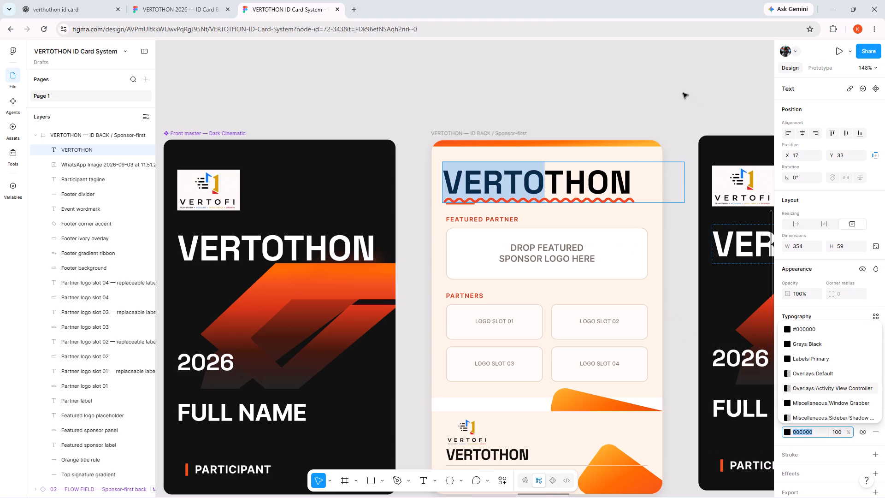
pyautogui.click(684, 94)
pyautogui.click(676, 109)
# Add an inner shadow effect to the footer gradient ribbon on the card back.
pyautogui.scroll(-1, 676, 109)
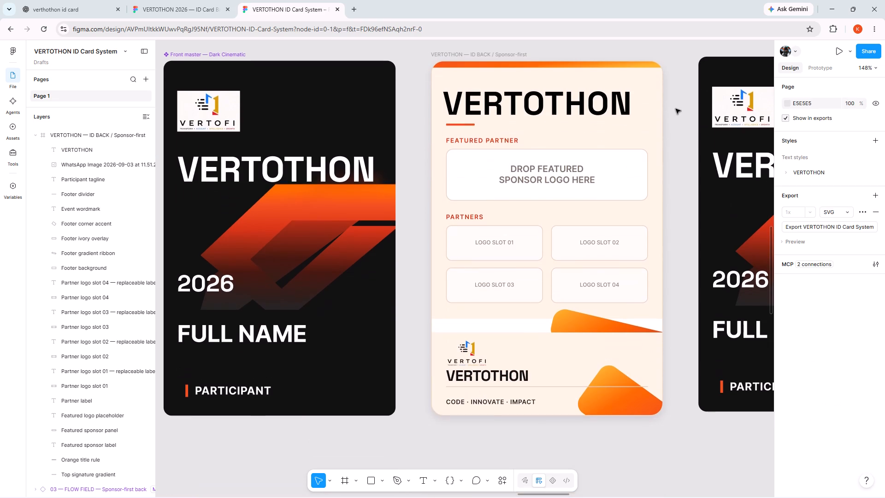
pyautogui.scroll(-1, 676, 109)
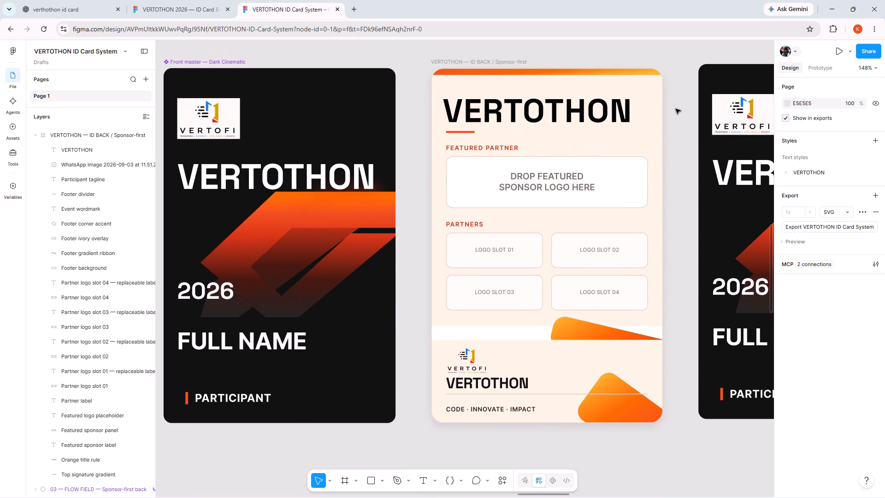
pyautogui.click(571, 327)
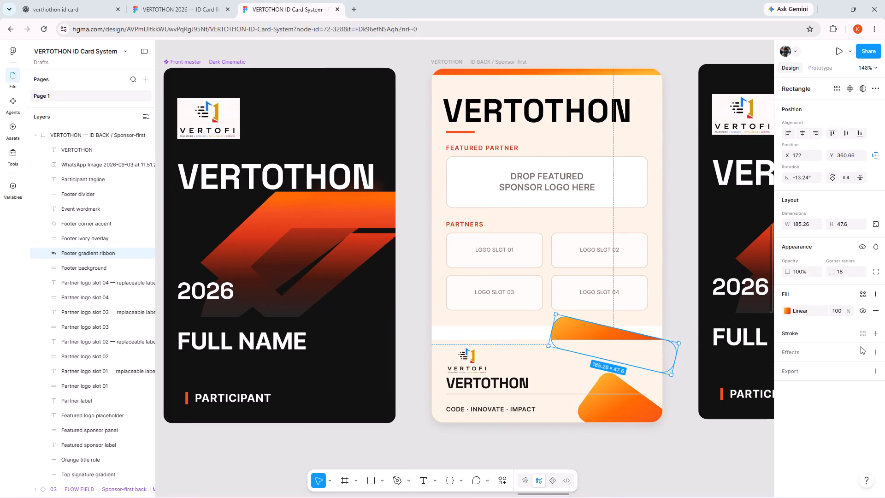
pyautogui.click(878, 355)
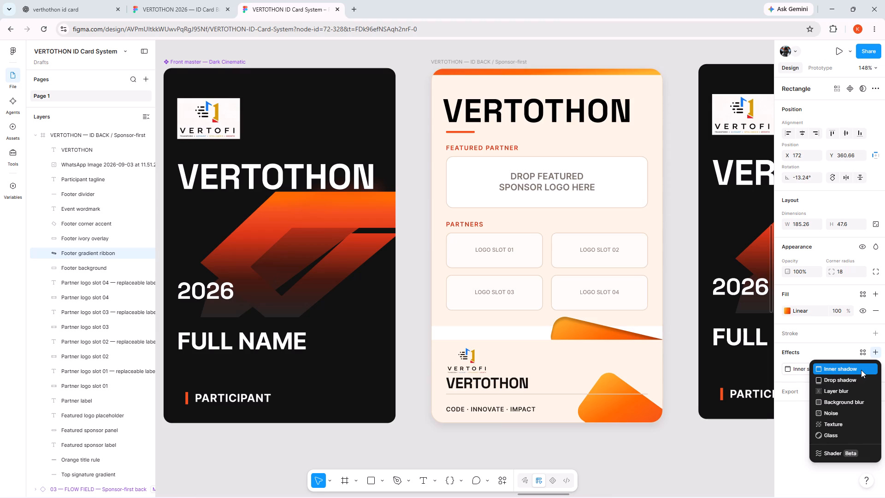
pyautogui.click(861, 370)
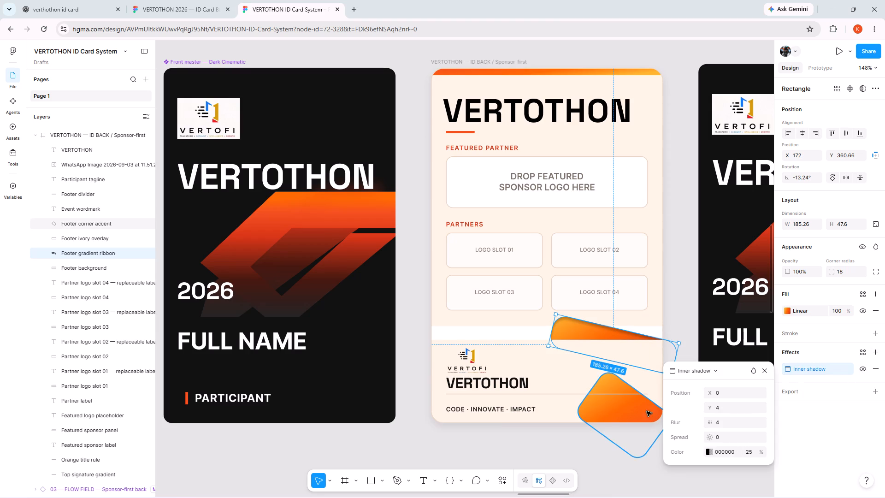
# Add a drop shadow effect to the footer corner accent shape.
pyautogui.click(637, 412)
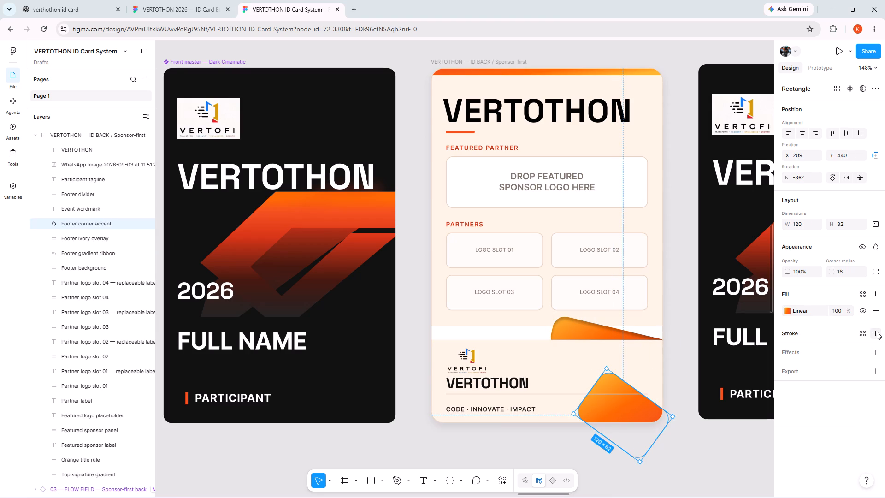
pyautogui.click(876, 359)
pyautogui.click(876, 356)
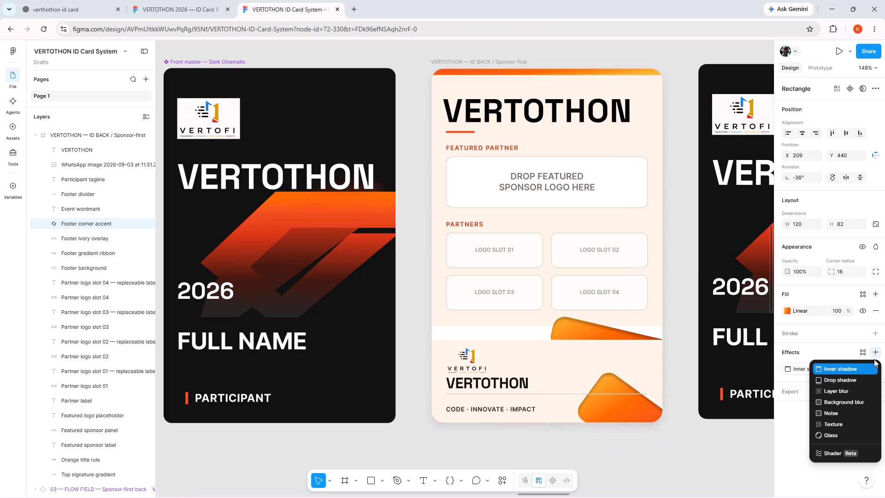
pyautogui.click(852, 380)
# Add a drop shadow effect to the footer gradient ribbon alongside its inner shadow.
pyautogui.click(573, 331)
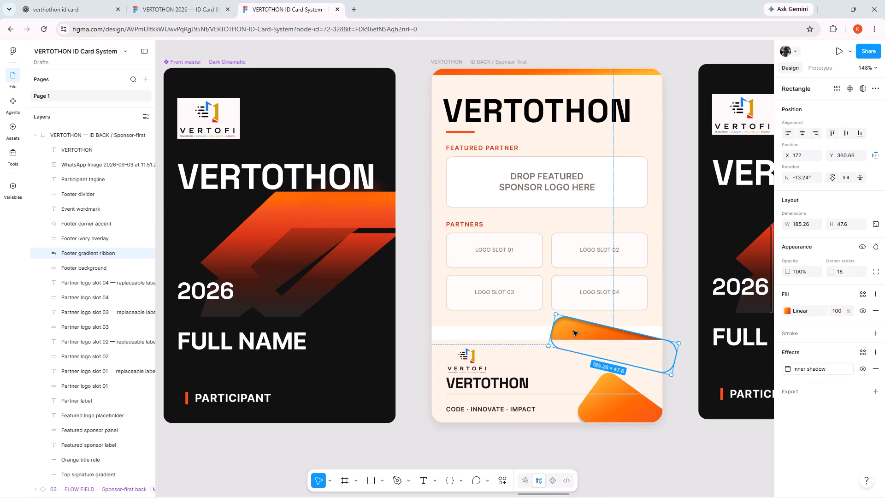
pyautogui.click(873, 353)
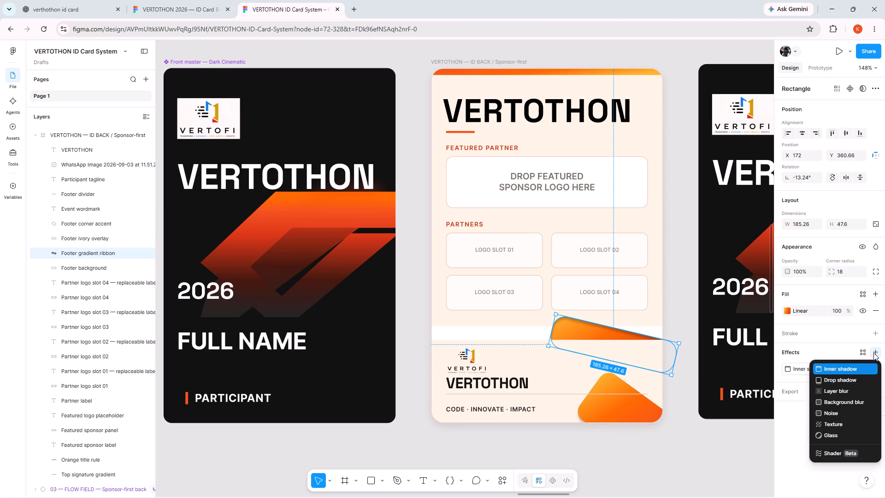
pyautogui.click(848, 378)
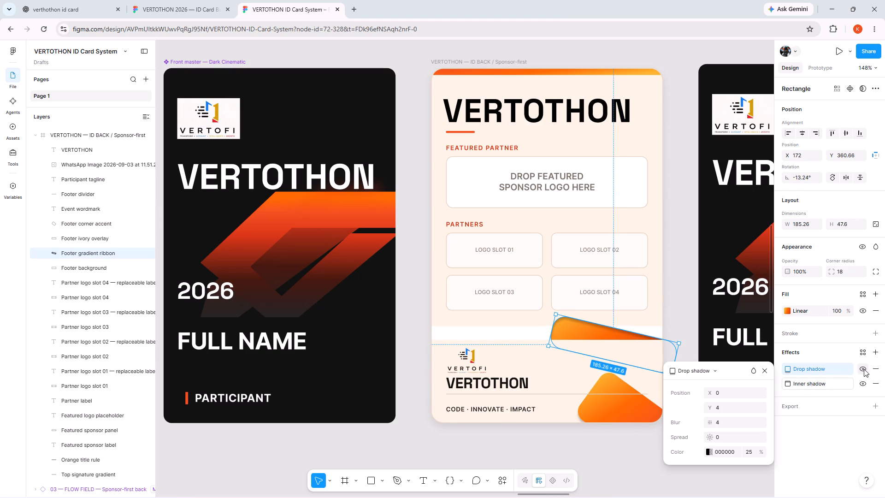
# Remove the drop shadow and inner shadow effects from the footer gradient ribbon.
pyautogui.click(876, 368)
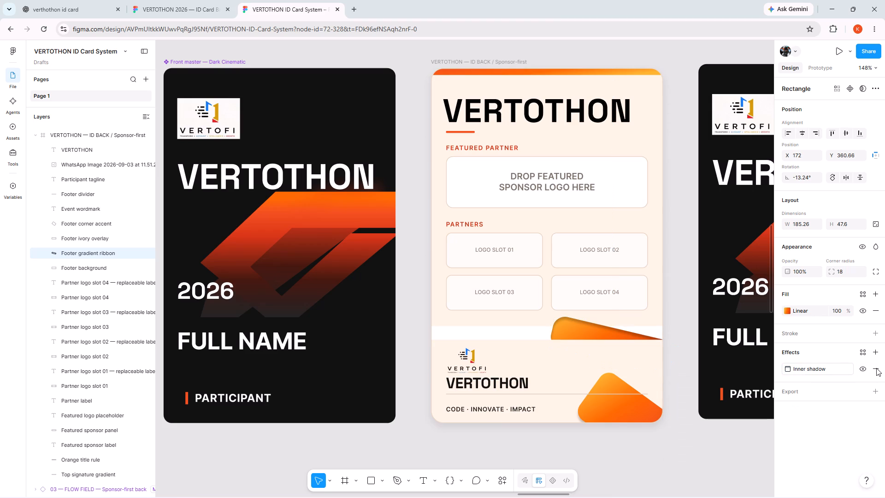
pyautogui.click(876, 369)
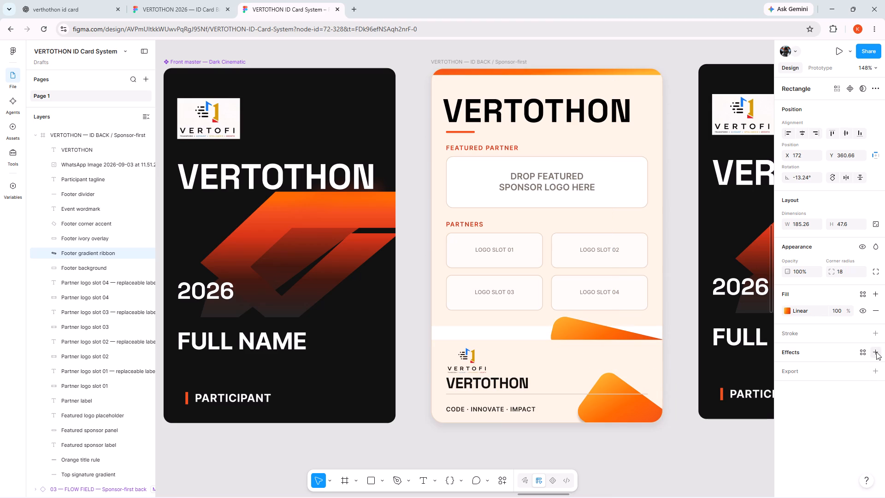
# Add a single drop shadow effect to the footer gradient ribbon on the card back.
pyautogui.click(876, 352)
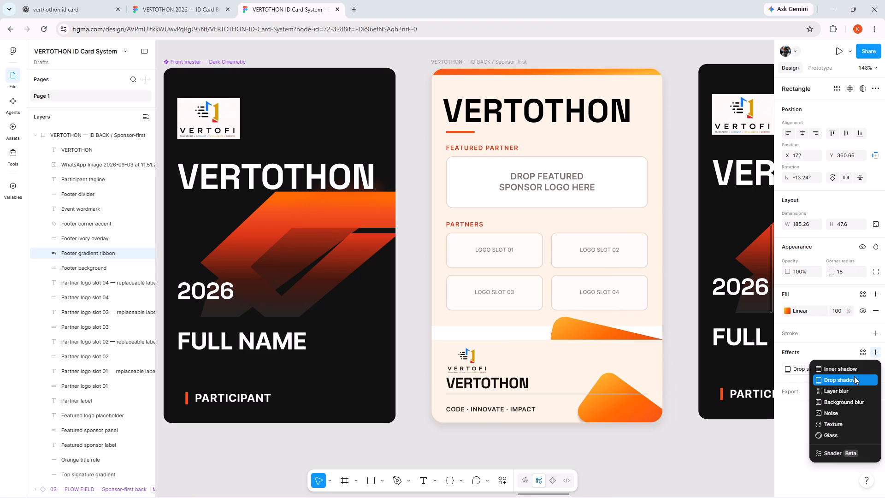
pyautogui.click(854, 376)
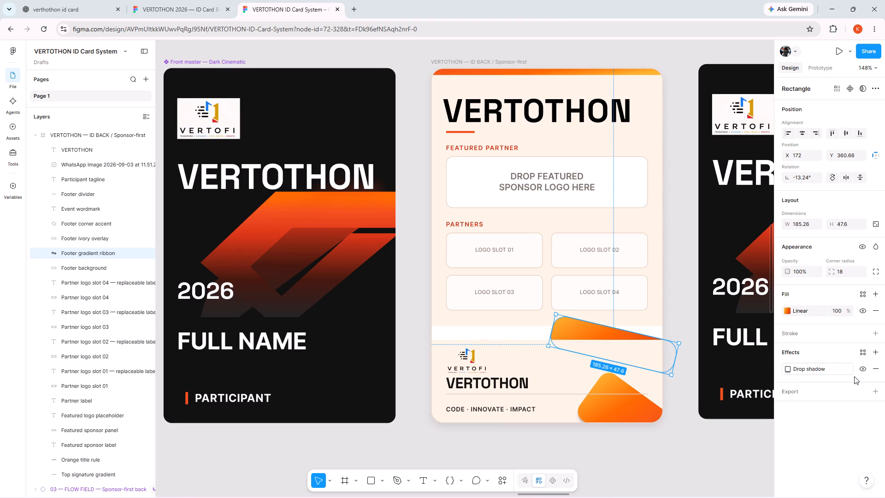
pyautogui.click(668, 313)
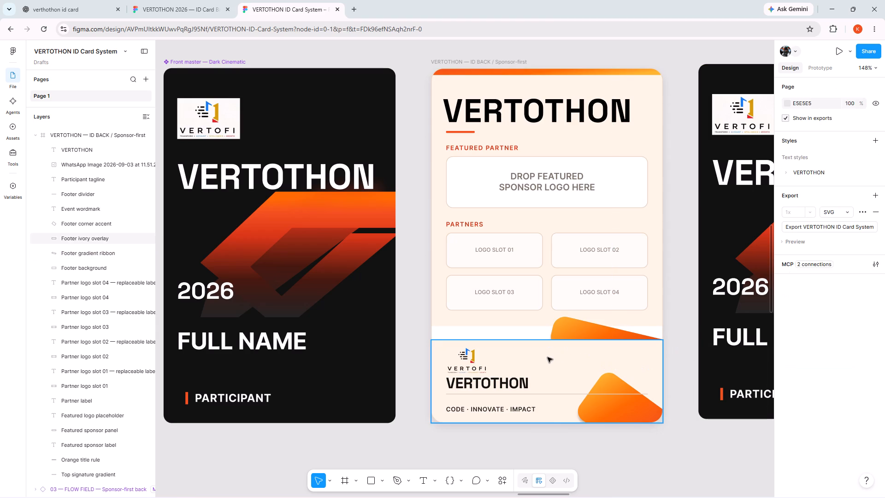
# Add a layer blur effect to the footer ivory overlay with a uniform blur of 8.
pyautogui.click(545, 357)
pyautogui.click(876, 351)
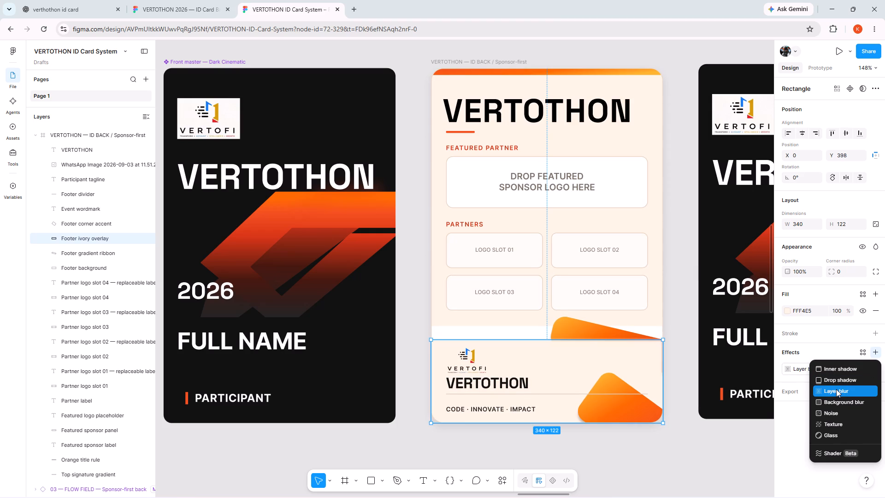
pyautogui.click(836, 389)
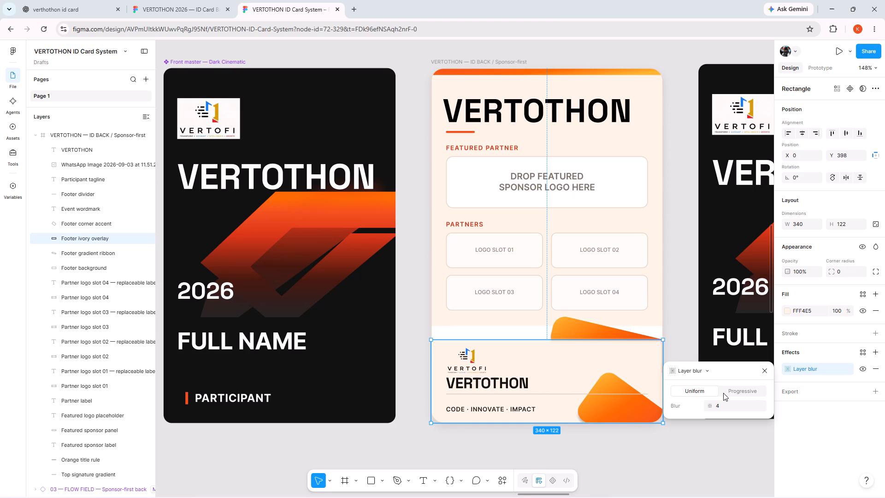
pyautogui.click(728, 405)
pyautogui.press('5')
pyautogui.press('BackSpace')
pyautogui.press('8')
pyautogui.press('Return')
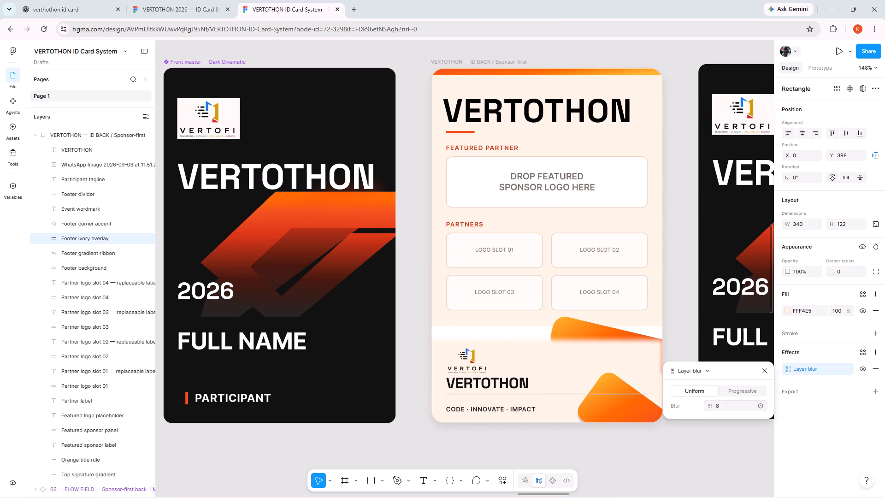
# Set the footer ivory overlay's layer blur to 6.
pyautogui.click(720, 405)
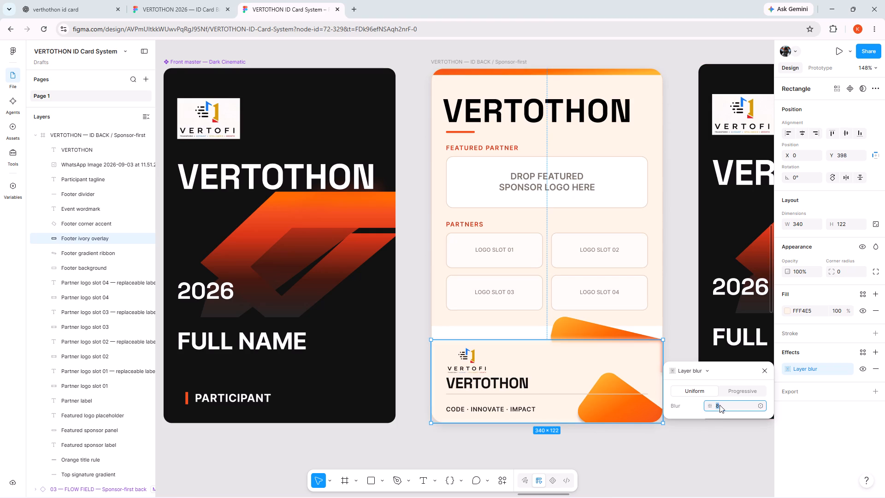
pyautogui.press('4')
pyautogui.press('BackSpace')
pyautogui.press('6')
pyautogui.click(719, 467)
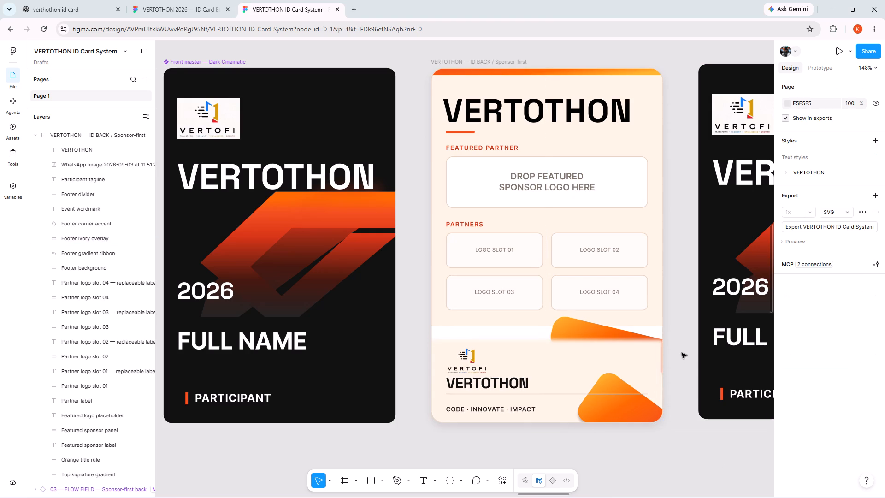
# Nudge the footer ivory overlay 3 px to the right so it sits at X 3.
pyautogui.click(638, 362)
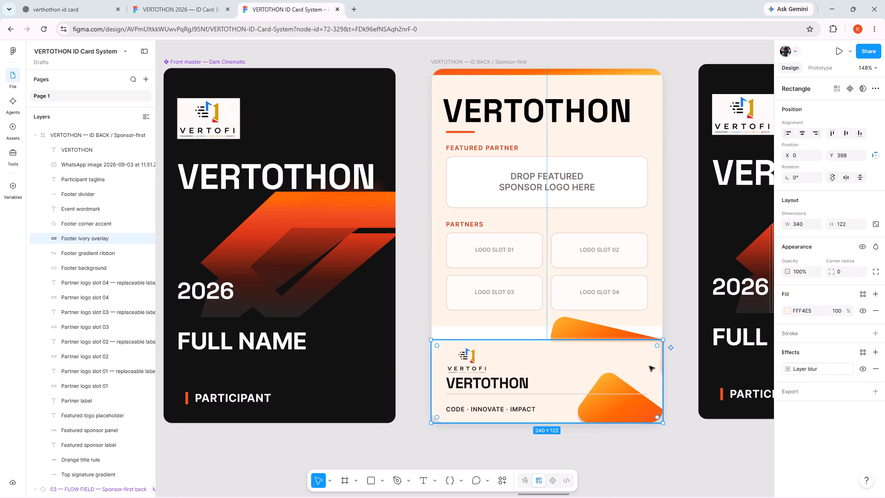
pyautogui.press('Right')
pyautogui.press('Right')
pyautogui.press('Right')
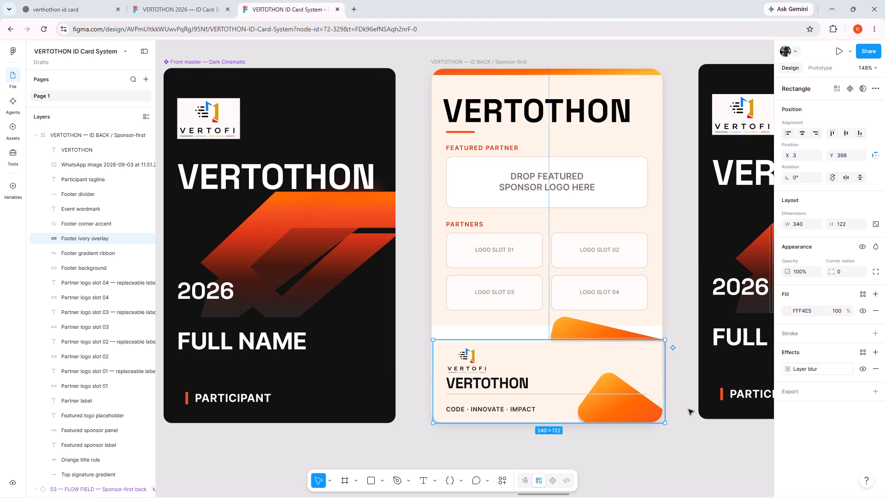
pyautogui.click(692, 411)
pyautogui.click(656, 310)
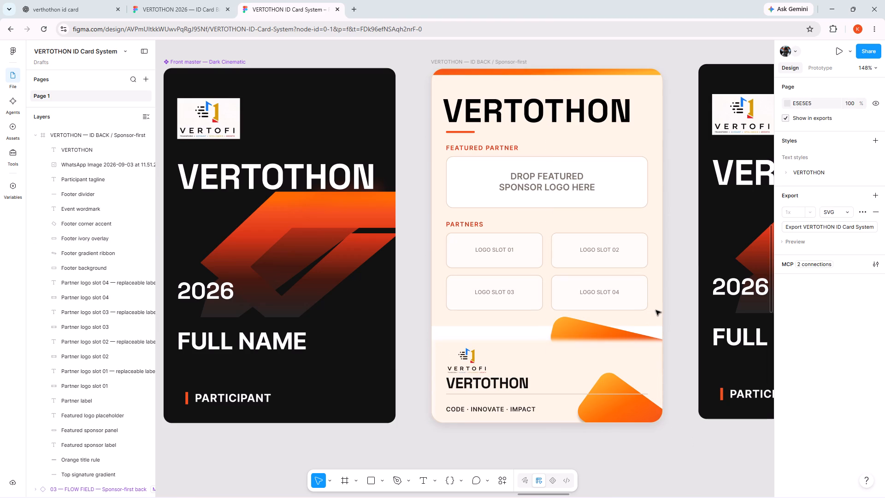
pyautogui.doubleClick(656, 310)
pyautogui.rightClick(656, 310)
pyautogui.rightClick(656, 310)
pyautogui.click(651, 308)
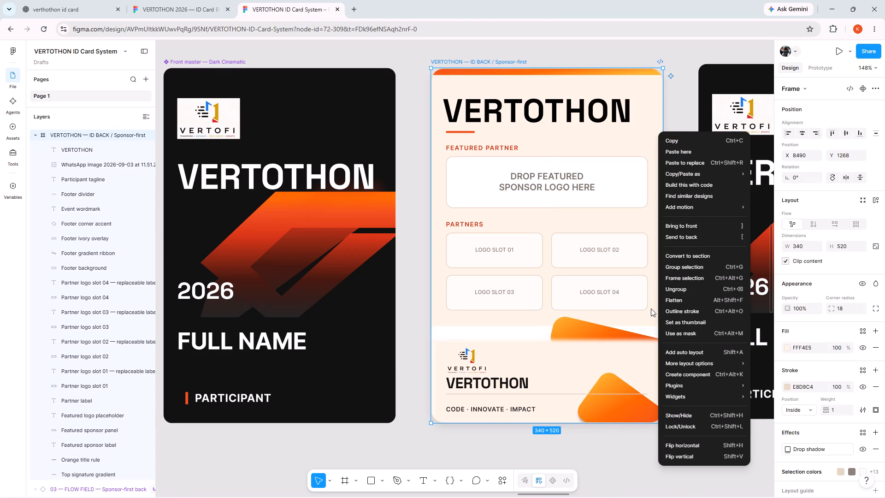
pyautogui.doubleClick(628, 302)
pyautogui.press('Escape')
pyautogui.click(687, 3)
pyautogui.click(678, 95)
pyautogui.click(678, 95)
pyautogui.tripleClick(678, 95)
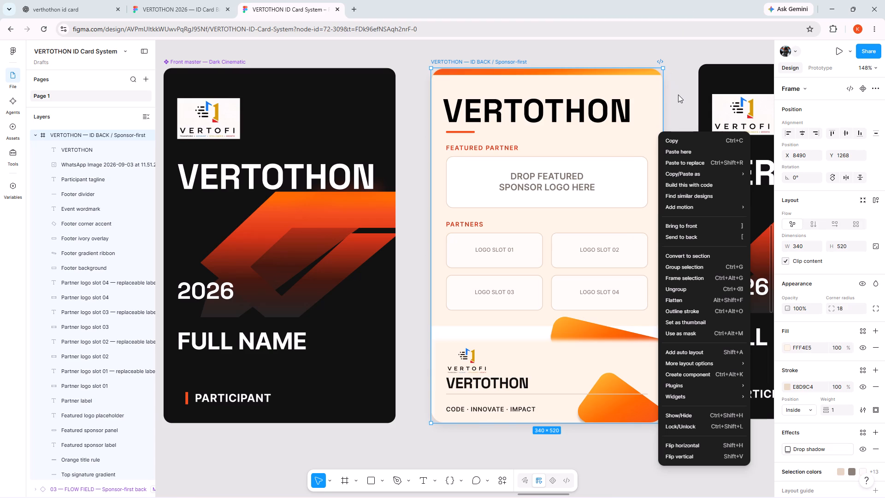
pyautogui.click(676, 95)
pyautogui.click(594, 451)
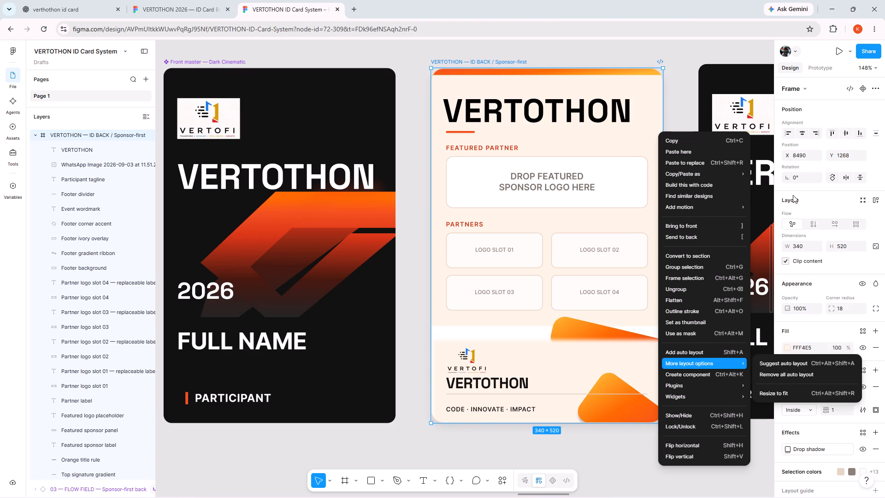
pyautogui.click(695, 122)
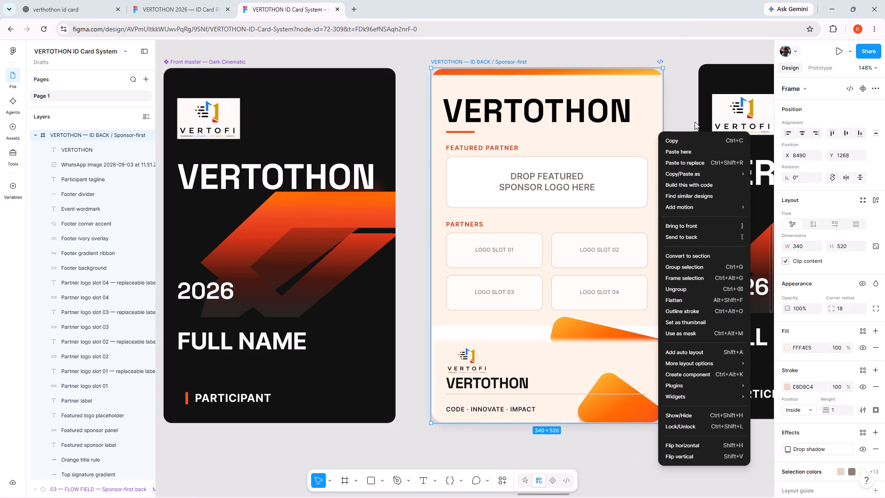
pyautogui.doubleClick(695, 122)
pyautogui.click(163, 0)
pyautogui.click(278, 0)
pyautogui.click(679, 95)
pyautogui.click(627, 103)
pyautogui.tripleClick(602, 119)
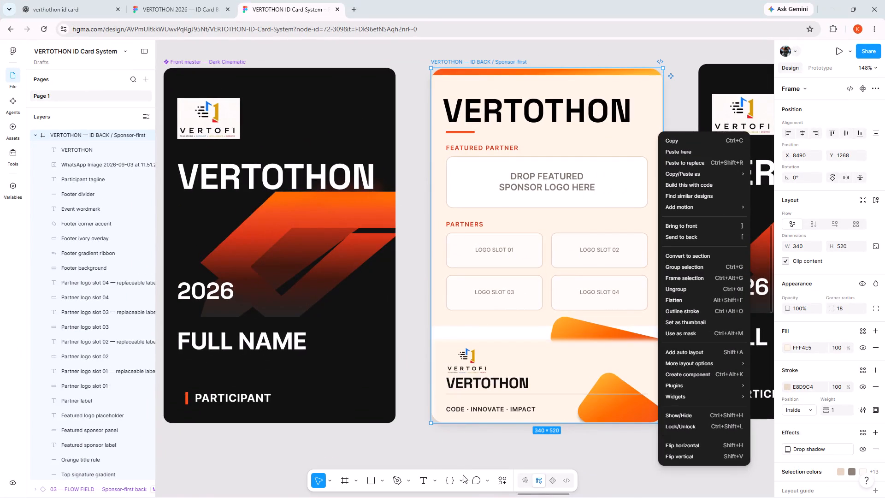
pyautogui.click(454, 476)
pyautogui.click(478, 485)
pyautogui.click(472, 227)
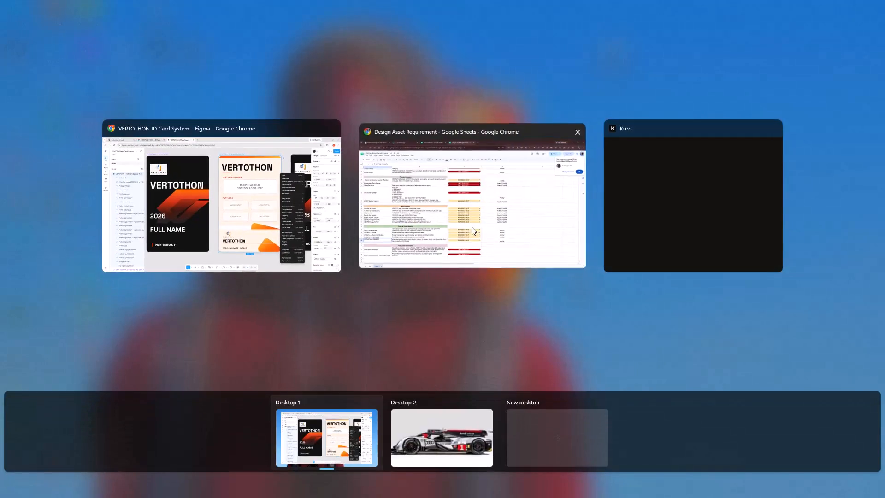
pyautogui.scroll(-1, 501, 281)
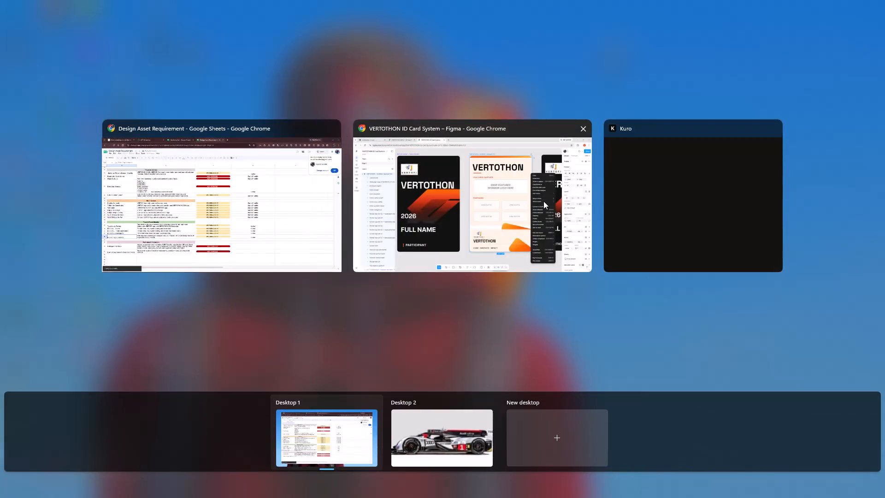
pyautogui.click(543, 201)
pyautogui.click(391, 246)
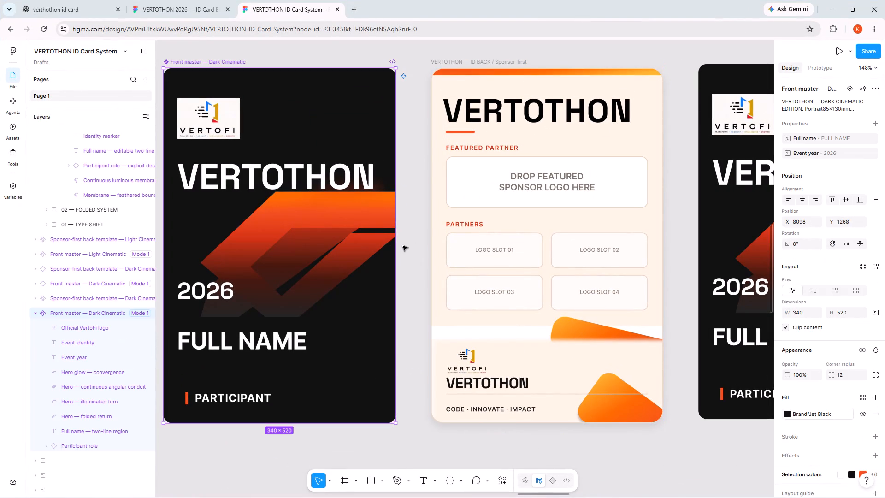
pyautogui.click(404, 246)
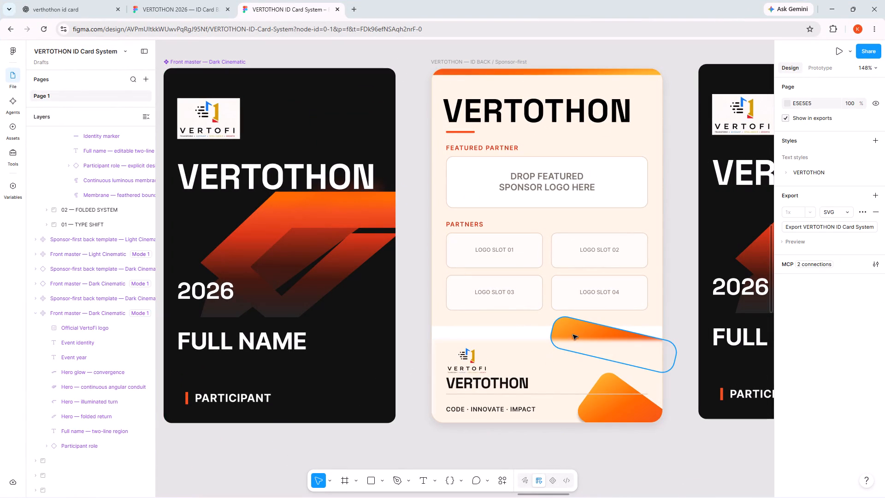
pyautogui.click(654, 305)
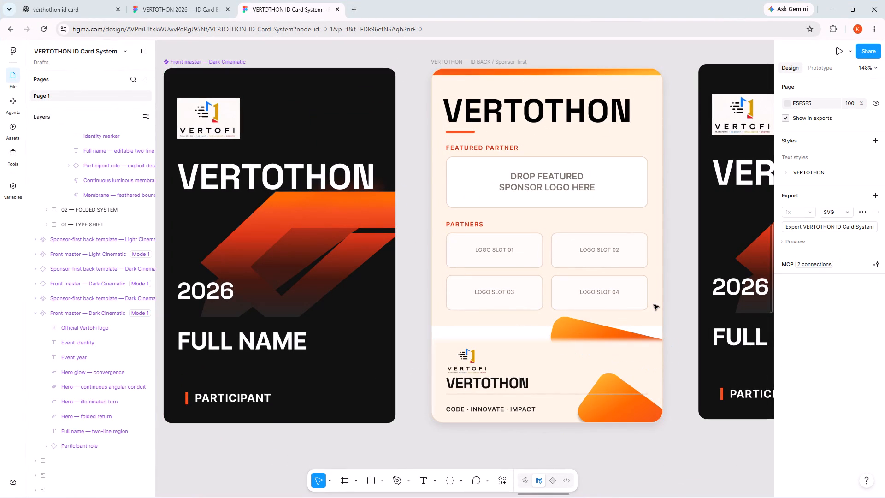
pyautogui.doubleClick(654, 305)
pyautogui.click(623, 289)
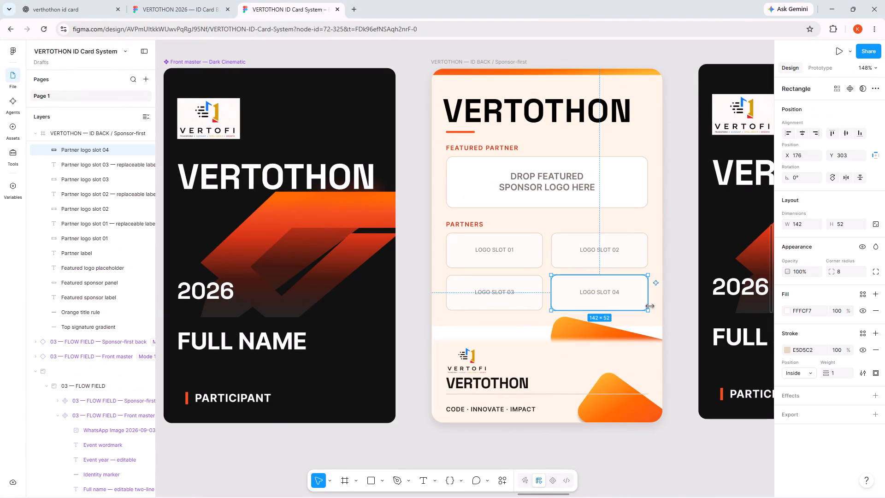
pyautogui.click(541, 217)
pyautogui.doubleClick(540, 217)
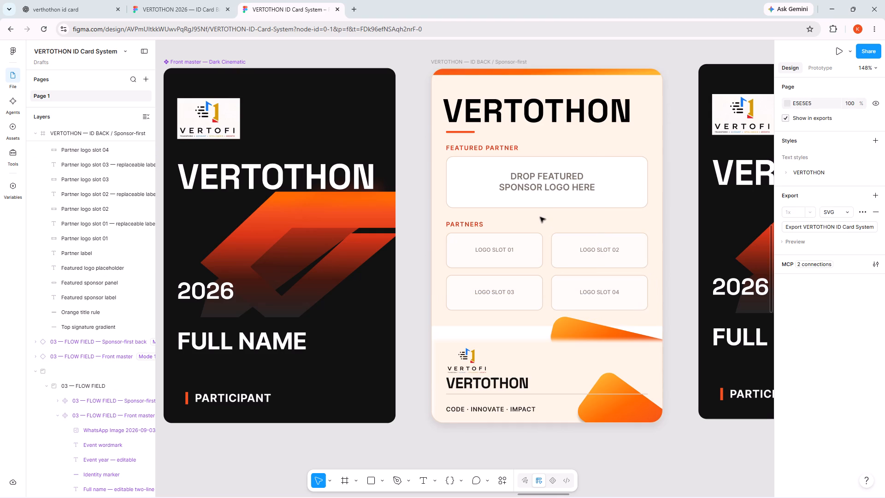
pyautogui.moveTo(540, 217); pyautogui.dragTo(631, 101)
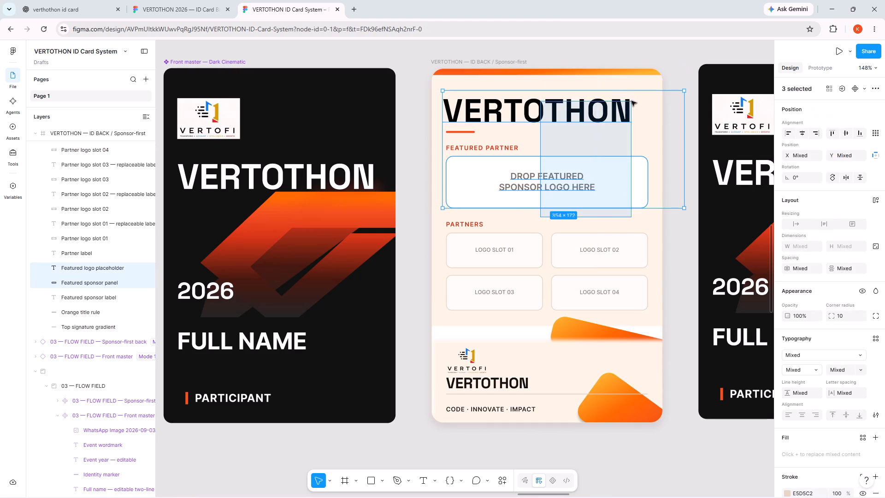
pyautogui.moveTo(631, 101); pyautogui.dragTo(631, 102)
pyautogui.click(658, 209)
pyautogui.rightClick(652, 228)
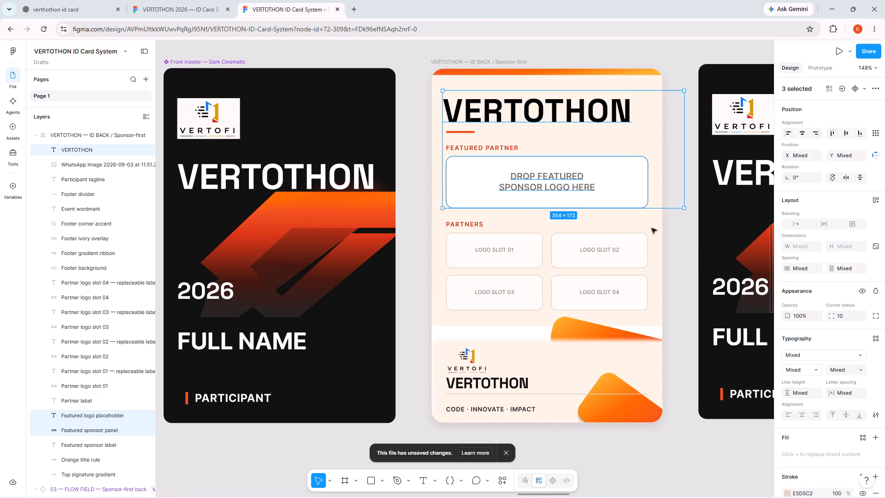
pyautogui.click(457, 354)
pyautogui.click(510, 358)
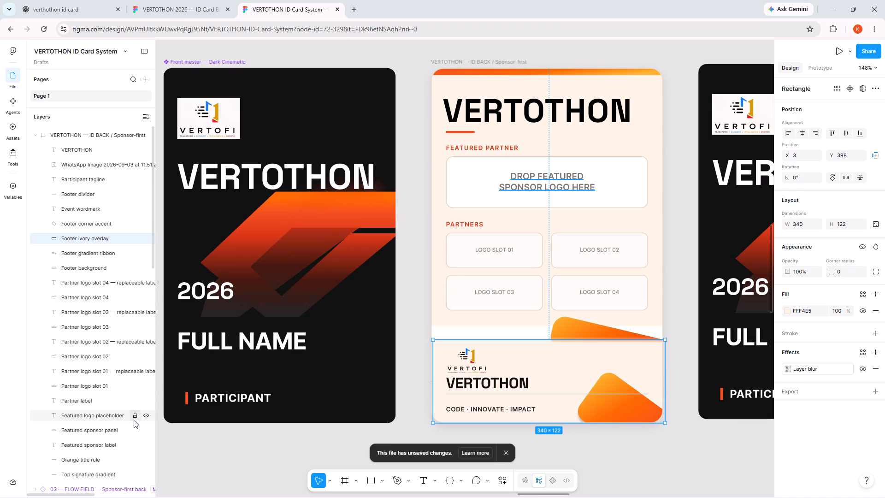
# Replace the drop shadow on the card back's footer gradient ribbon with a uniform layer blur of 3.
pyautogui.scroll(-1, 136, 454)
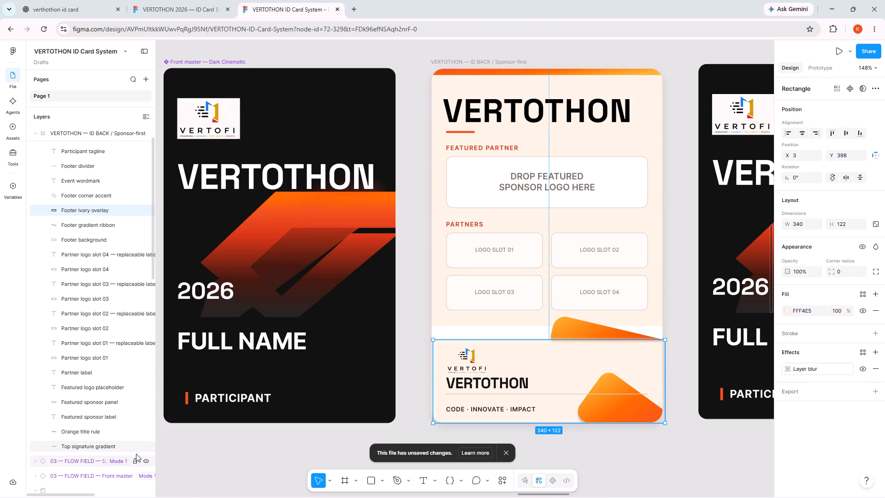
pyautogui.scroll(-1, 136, 454)
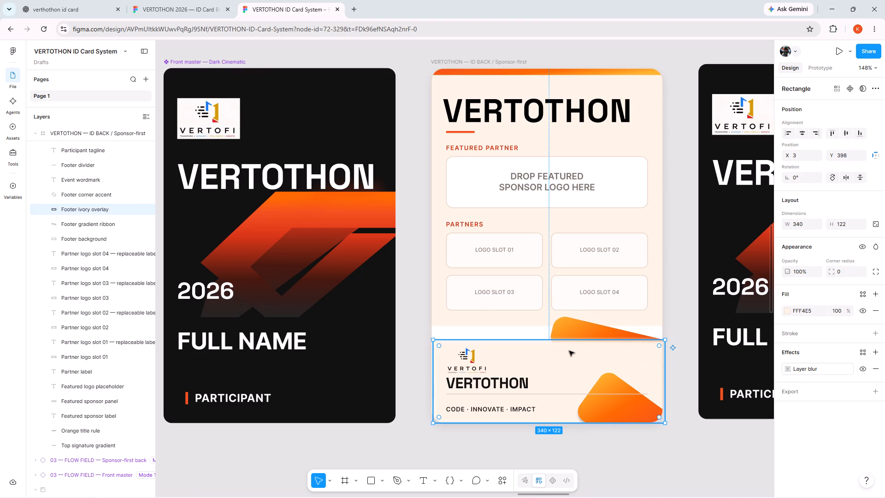
pyautogui.click(574, 332)
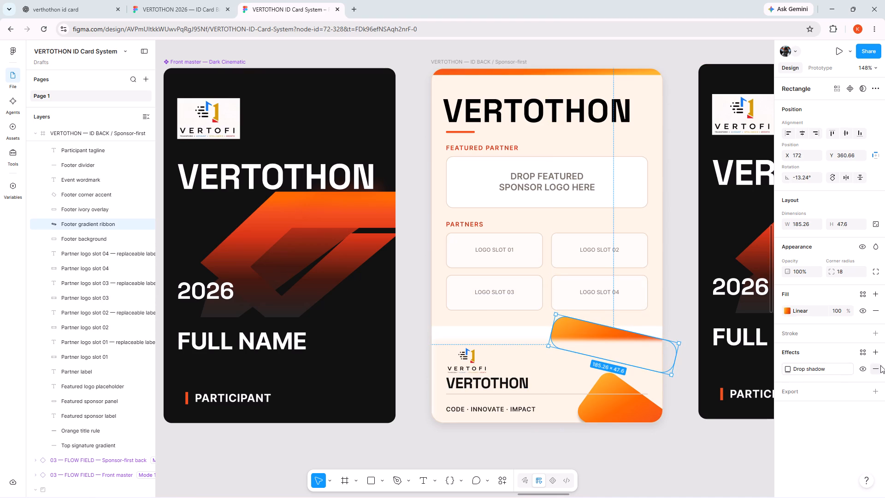
pyautogui.click(880, 365)
pyautogui.click(876, 356)
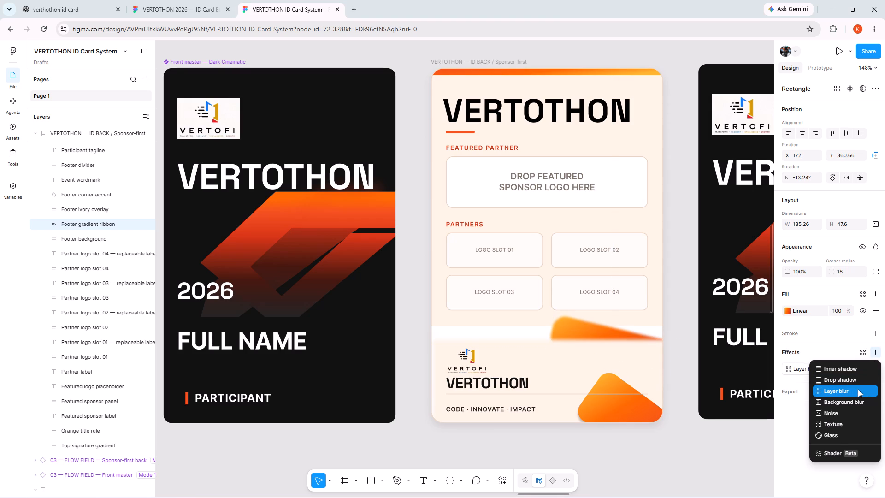
pyautogui.click(858, 389)
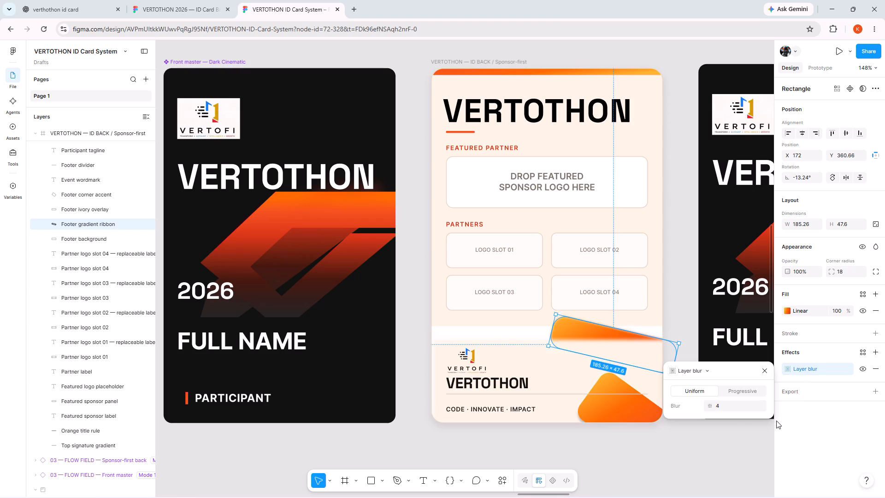
pyautogui.click(722, 409)
pyautogui.press('3')
pyautogui.press('Return')
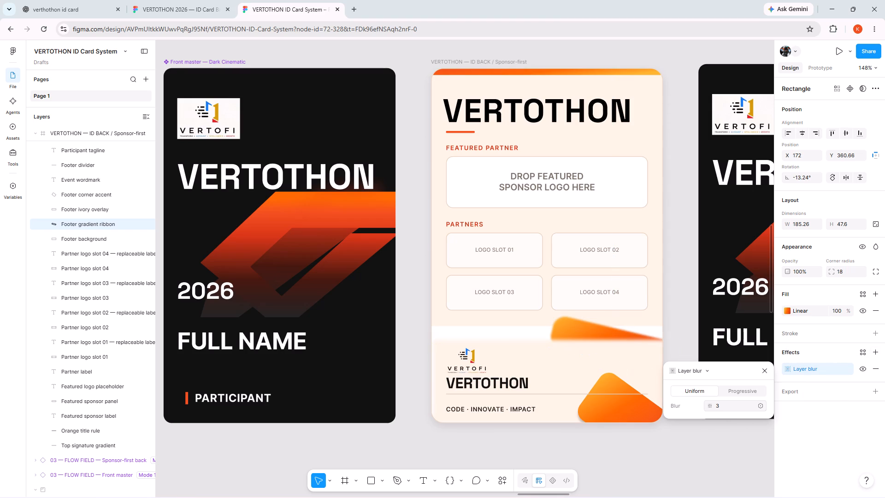
pyautogui.click(702, 458)
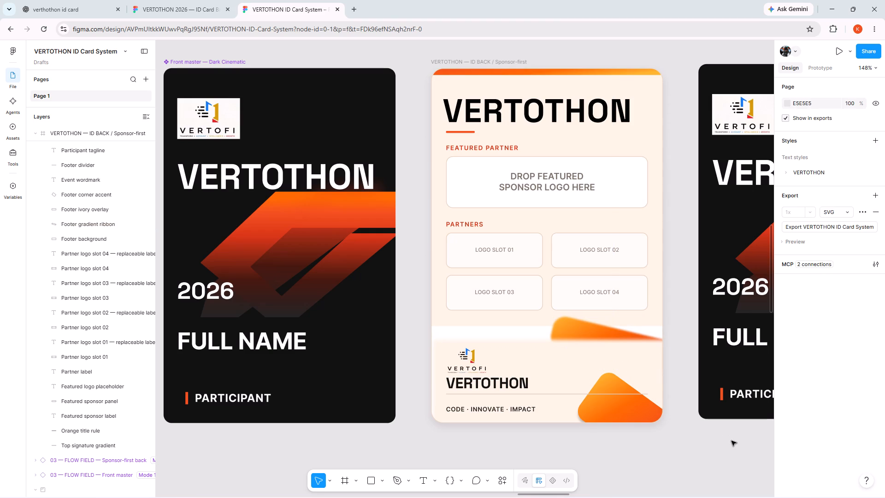
# Remove the footer corner accent's existing drop shadow, then give it a layer blur and a new drop shadow.
pyautogui.click(626, 405)
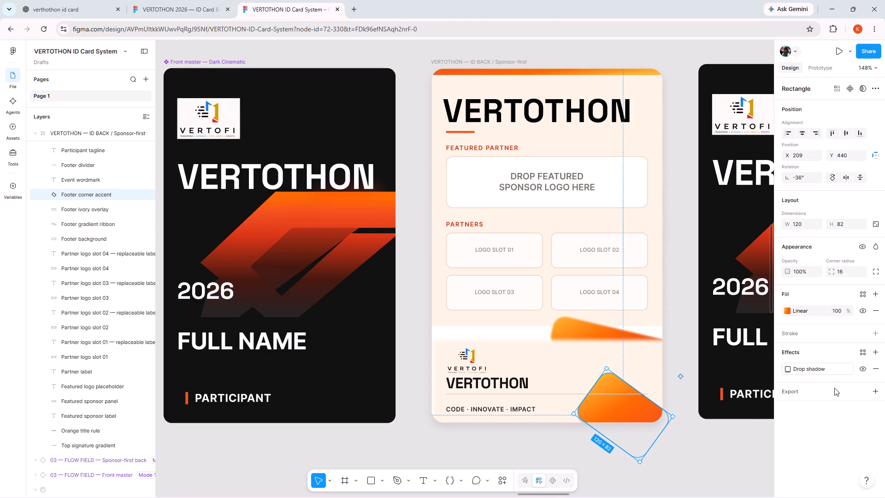
pyautogui.click(880, 367)
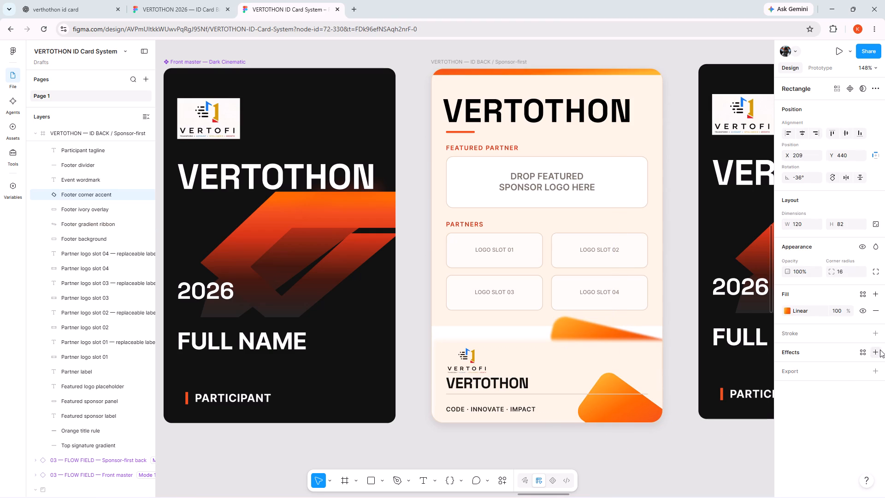
pyautogui.click(880, 350)
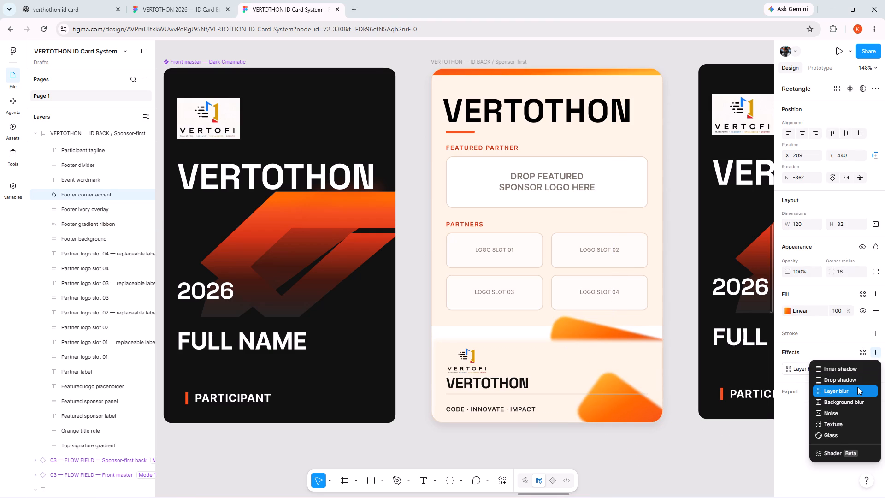
pyautogui.click(857, 387)
pyautogui.click(876, 354)
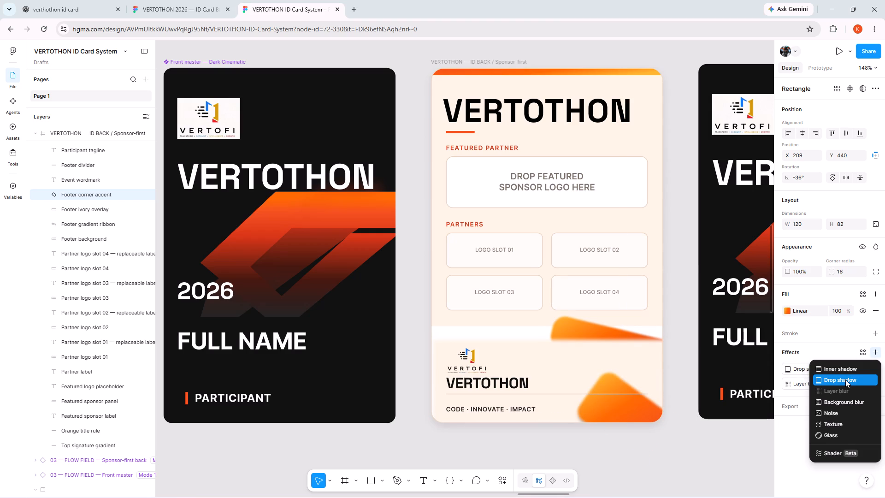
pyautogui.click(845, 379)
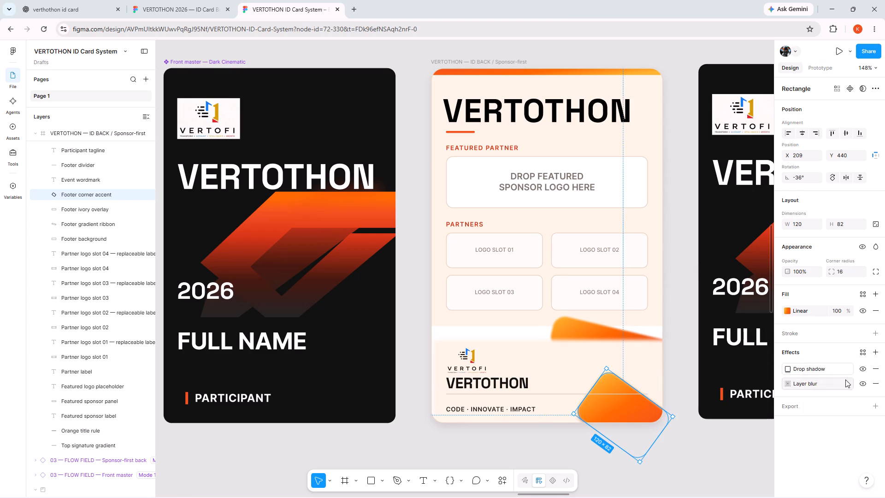
pyautogui.click(580, 465)
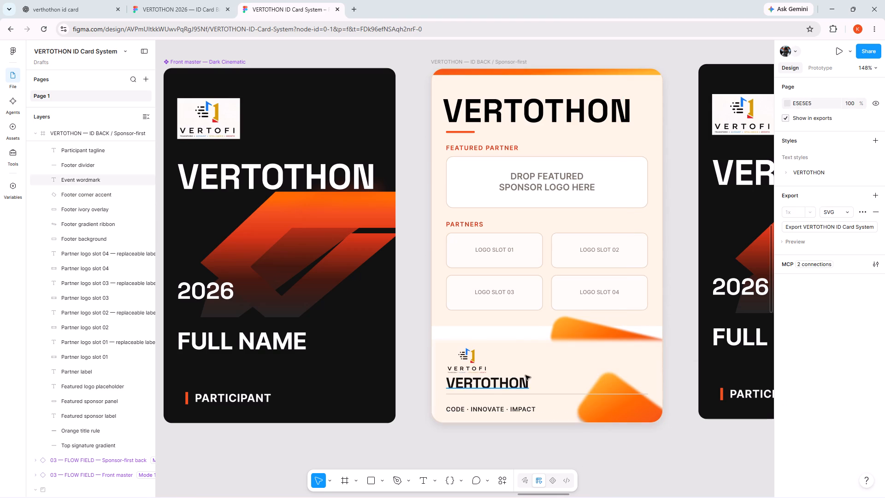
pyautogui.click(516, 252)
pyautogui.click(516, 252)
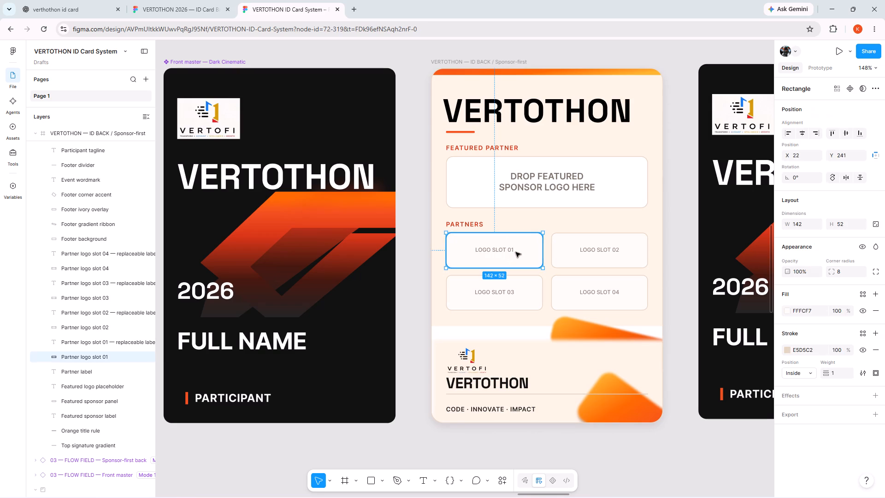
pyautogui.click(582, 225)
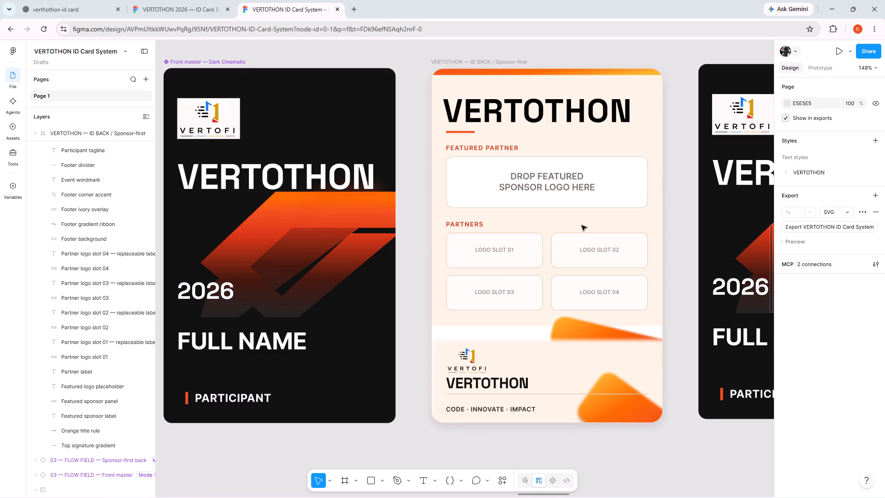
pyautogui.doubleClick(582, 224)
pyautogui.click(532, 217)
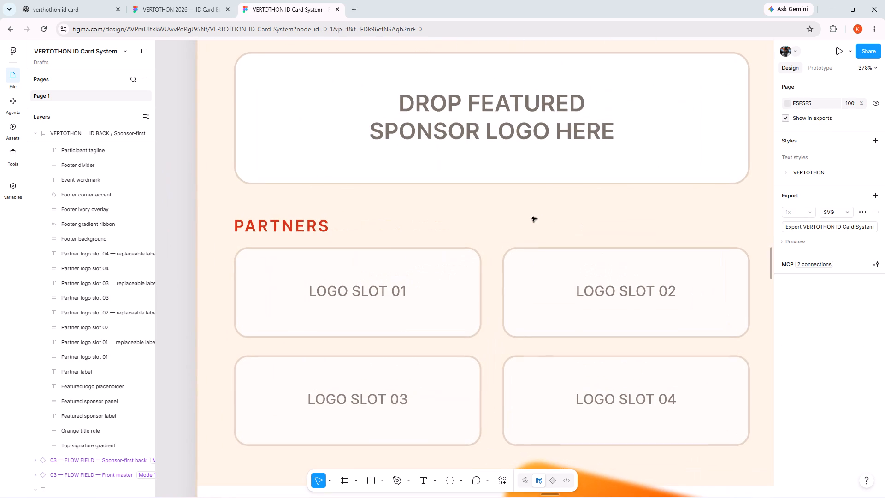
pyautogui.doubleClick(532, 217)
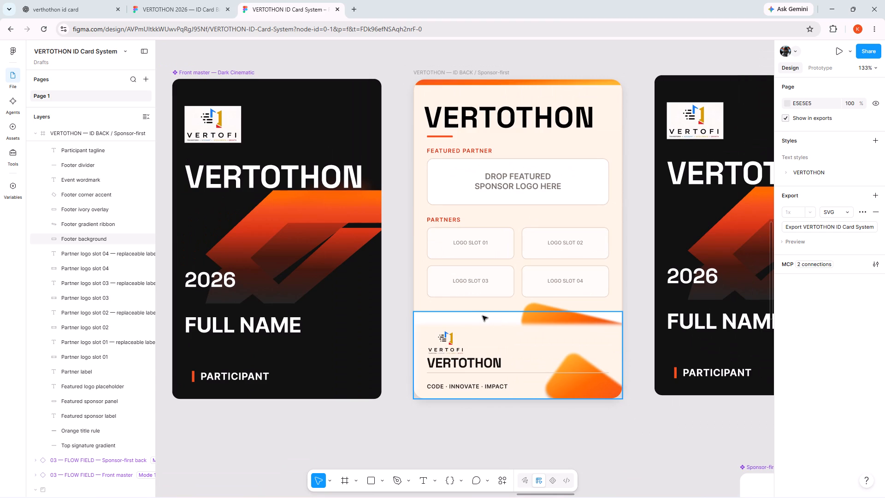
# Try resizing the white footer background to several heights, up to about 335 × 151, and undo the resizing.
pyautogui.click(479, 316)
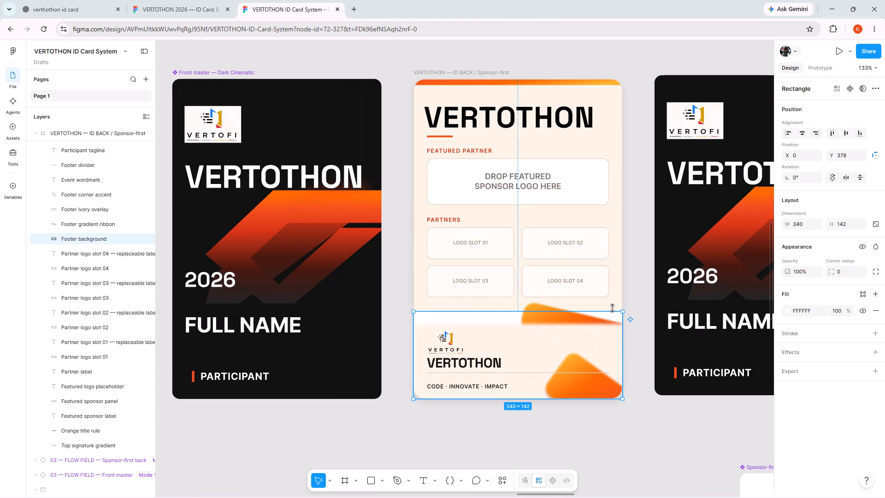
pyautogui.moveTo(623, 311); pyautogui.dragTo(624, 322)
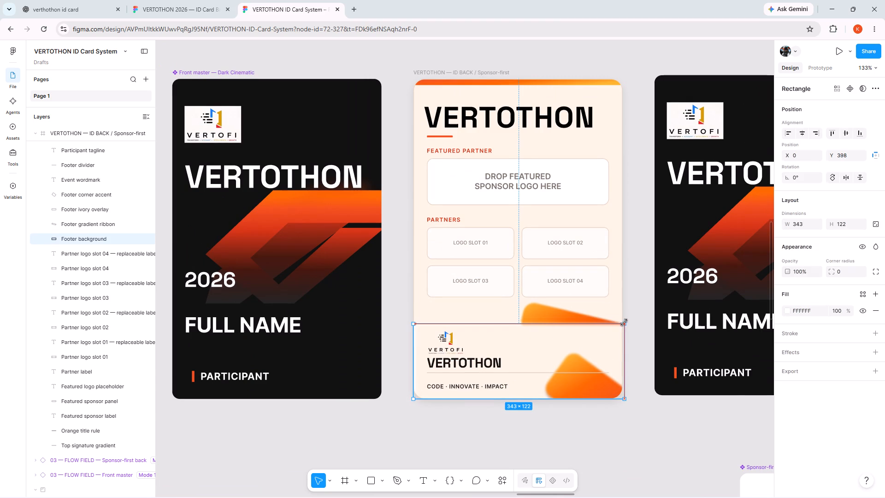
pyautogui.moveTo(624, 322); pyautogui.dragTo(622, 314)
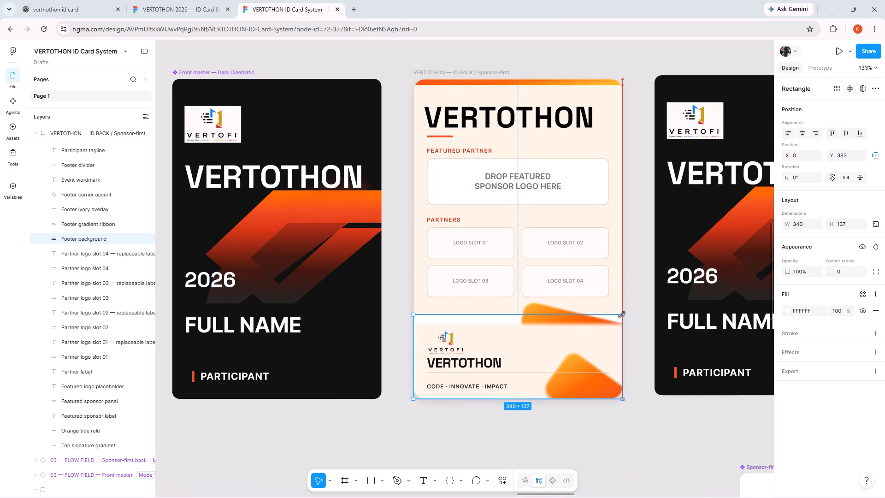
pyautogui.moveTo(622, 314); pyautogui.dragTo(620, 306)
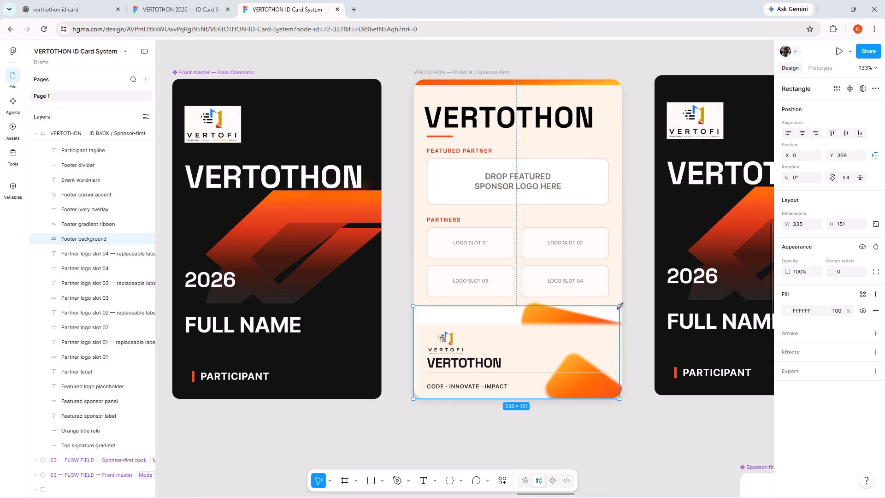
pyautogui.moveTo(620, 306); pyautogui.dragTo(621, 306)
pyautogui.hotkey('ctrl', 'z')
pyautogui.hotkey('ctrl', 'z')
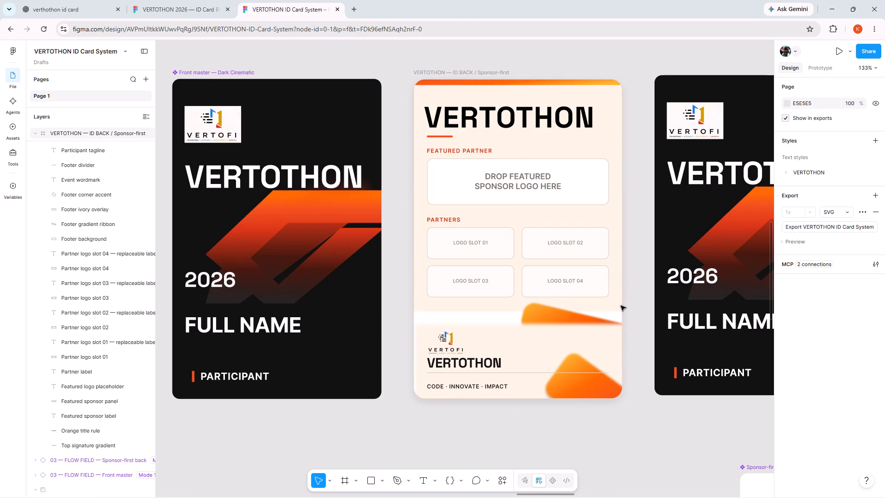
# Examine the card back's layers, including the top signature gradient and the orange title rule.
pyautogui.click(607, 87)
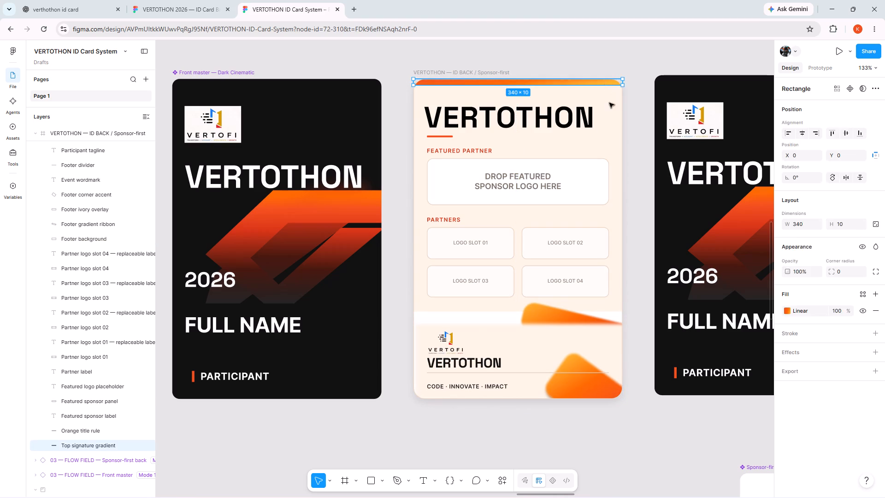
pyautogui.click(609, 103)
pyautogui.doubleClick(609, 103)
pyautogui.doubleClick(609, 103)
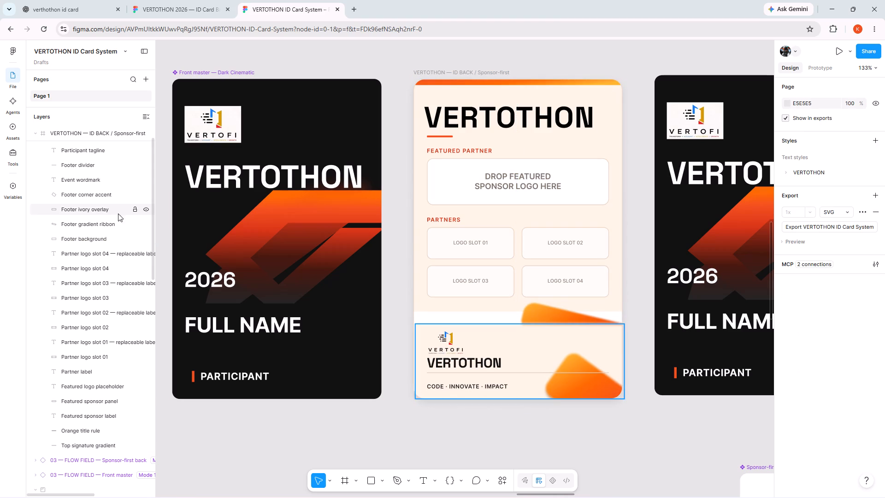
pyautogui.scroll(1, 91, 190)
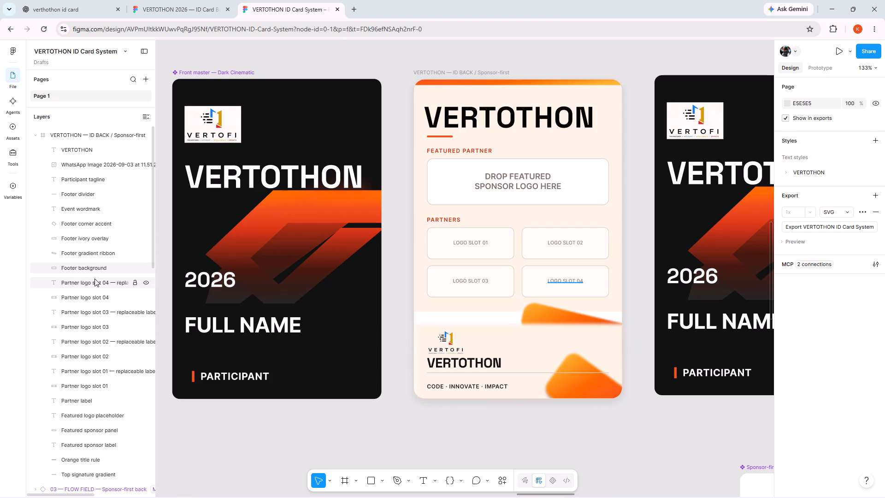
pyautogui.scroll(-1, 103, 373)
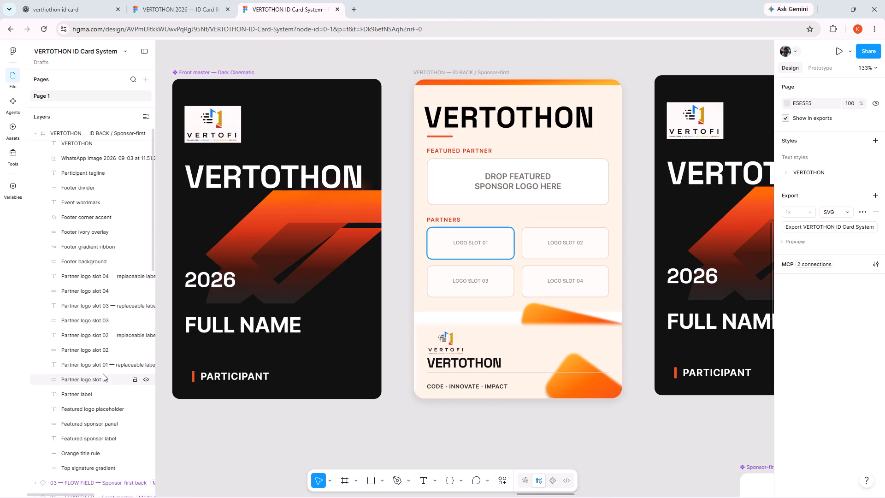
pyautogui.scroll(-2, 103, 373)
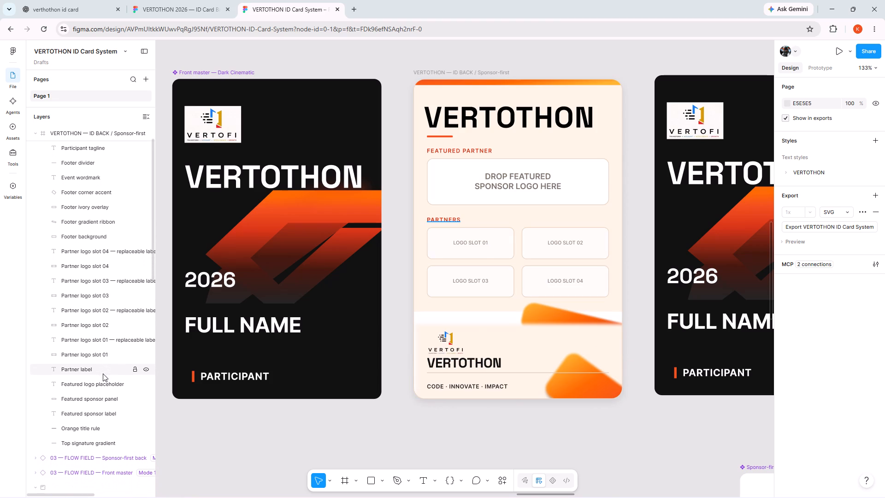
pyautogui.click(100, 444)
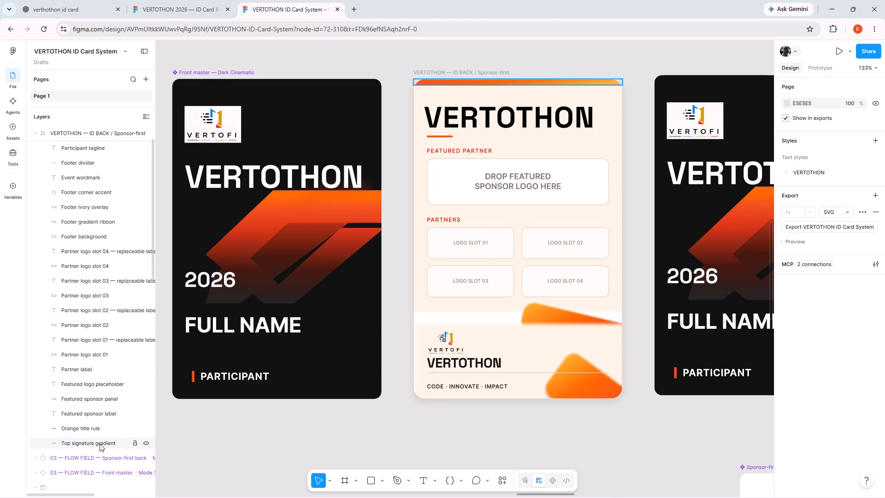
pyautogui.click(100, 430)
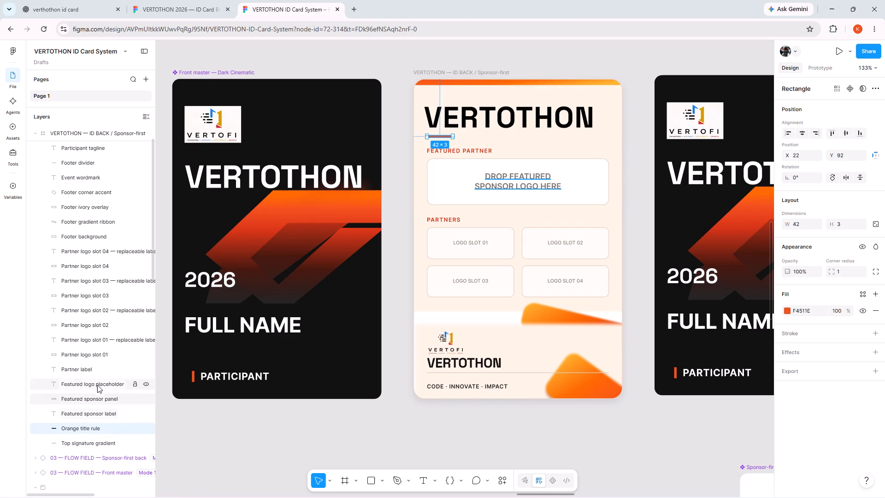
pyautogui.scroll(5, 97, 383)
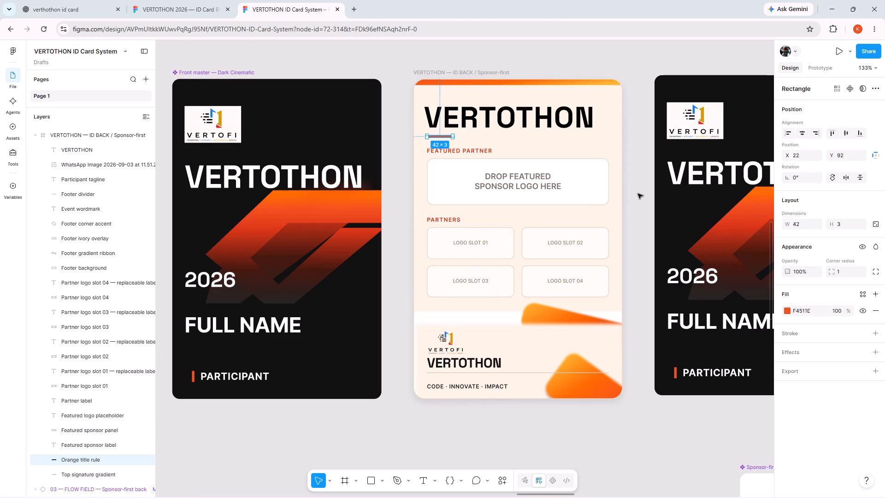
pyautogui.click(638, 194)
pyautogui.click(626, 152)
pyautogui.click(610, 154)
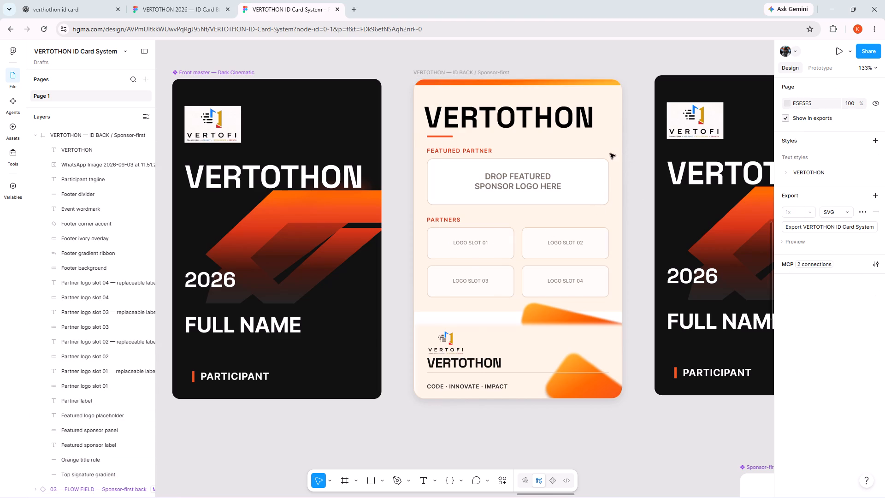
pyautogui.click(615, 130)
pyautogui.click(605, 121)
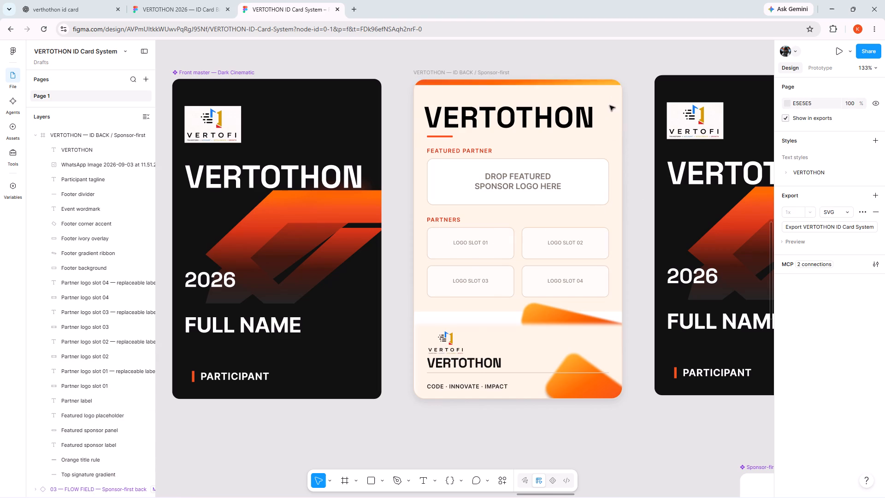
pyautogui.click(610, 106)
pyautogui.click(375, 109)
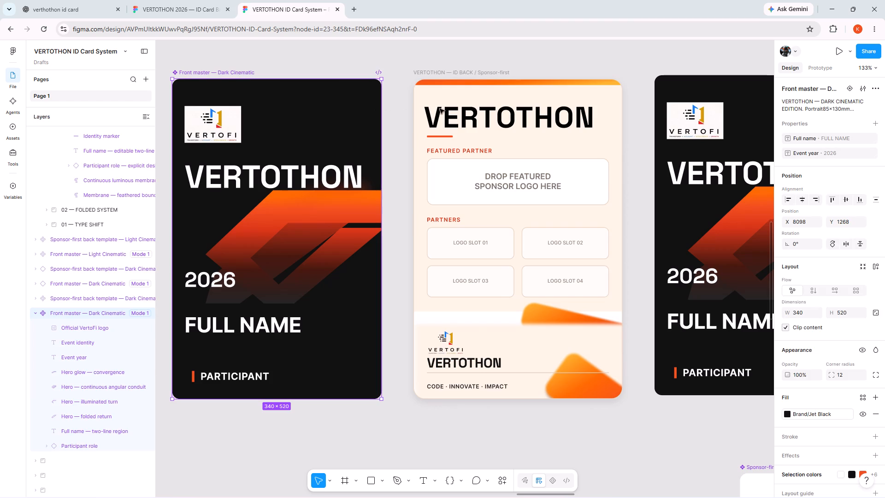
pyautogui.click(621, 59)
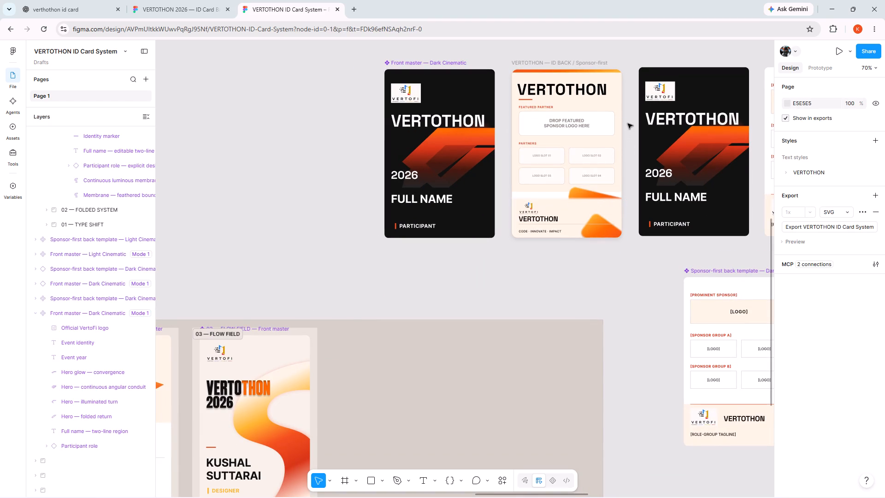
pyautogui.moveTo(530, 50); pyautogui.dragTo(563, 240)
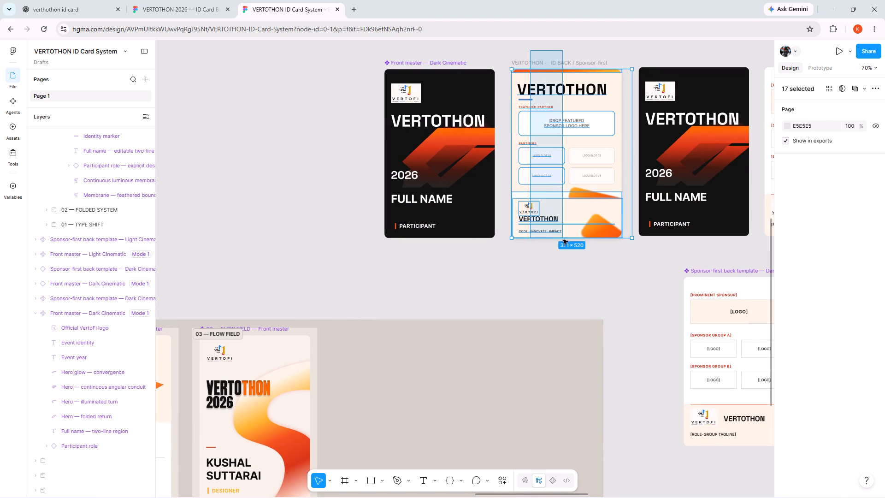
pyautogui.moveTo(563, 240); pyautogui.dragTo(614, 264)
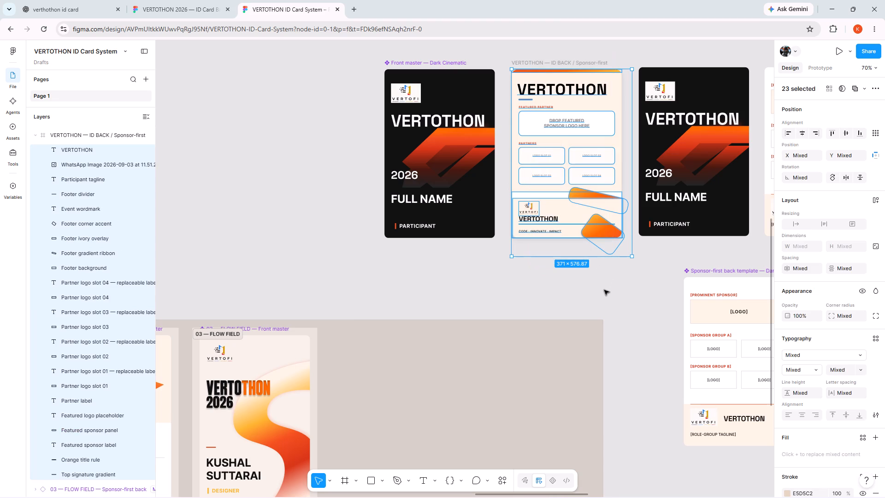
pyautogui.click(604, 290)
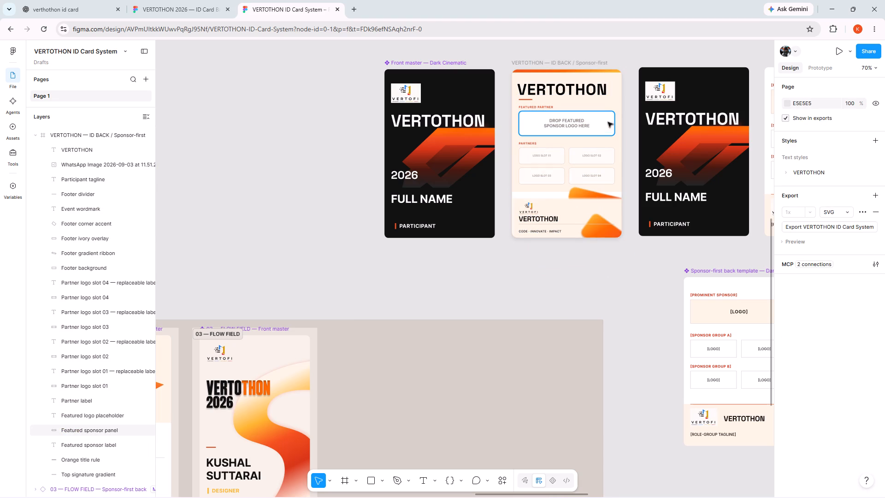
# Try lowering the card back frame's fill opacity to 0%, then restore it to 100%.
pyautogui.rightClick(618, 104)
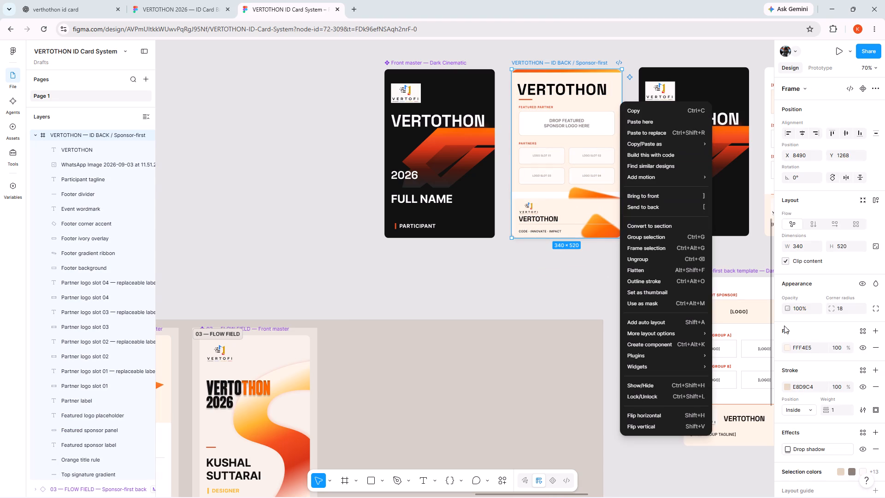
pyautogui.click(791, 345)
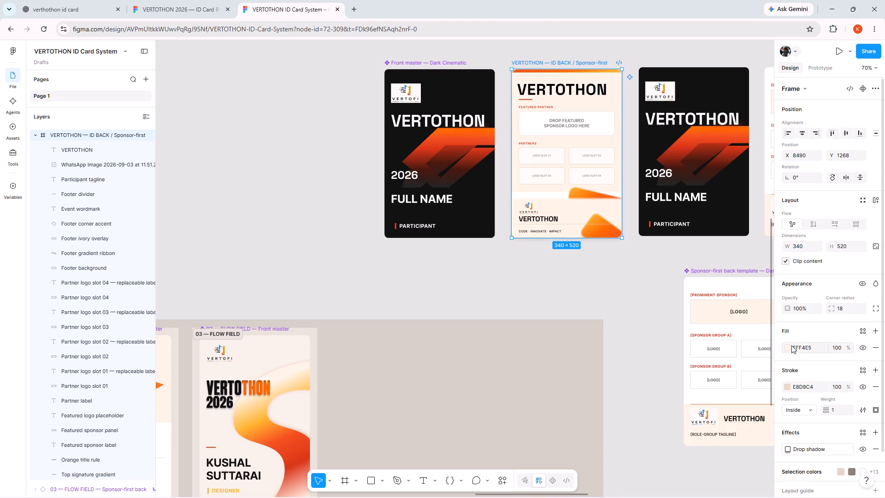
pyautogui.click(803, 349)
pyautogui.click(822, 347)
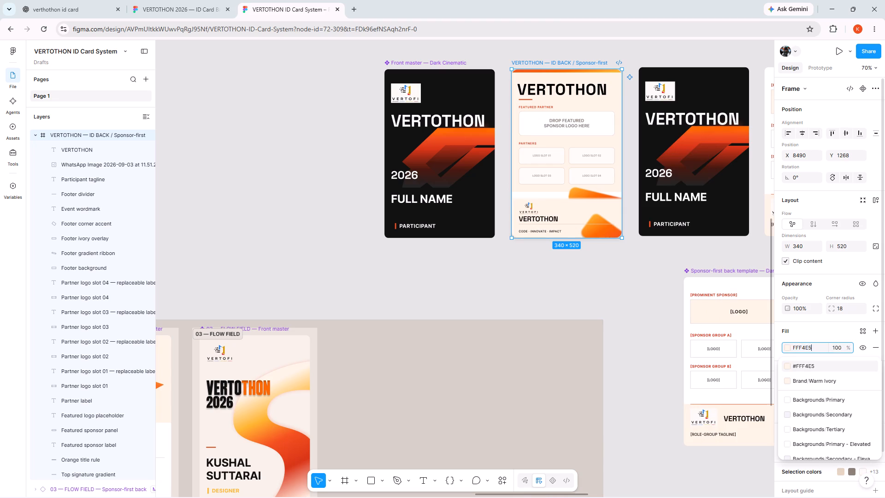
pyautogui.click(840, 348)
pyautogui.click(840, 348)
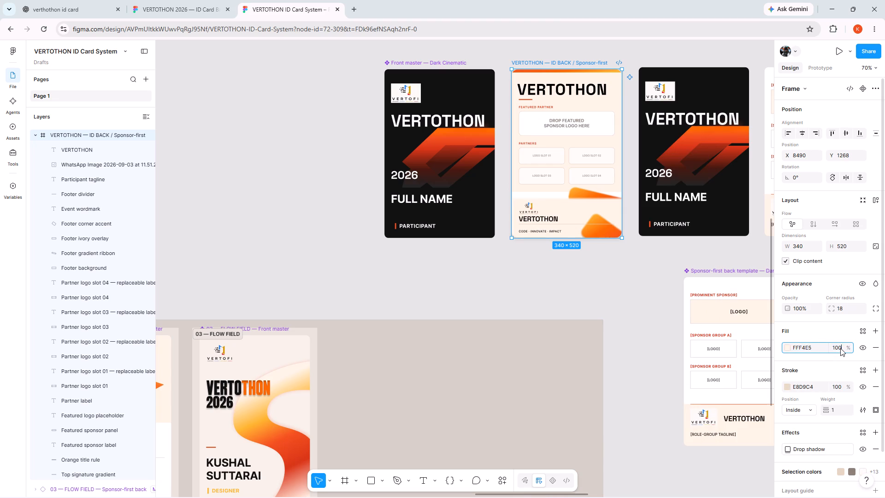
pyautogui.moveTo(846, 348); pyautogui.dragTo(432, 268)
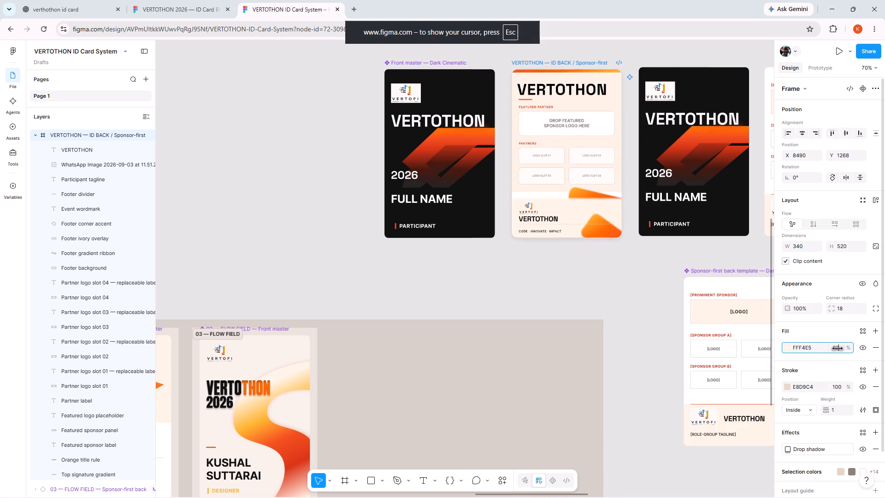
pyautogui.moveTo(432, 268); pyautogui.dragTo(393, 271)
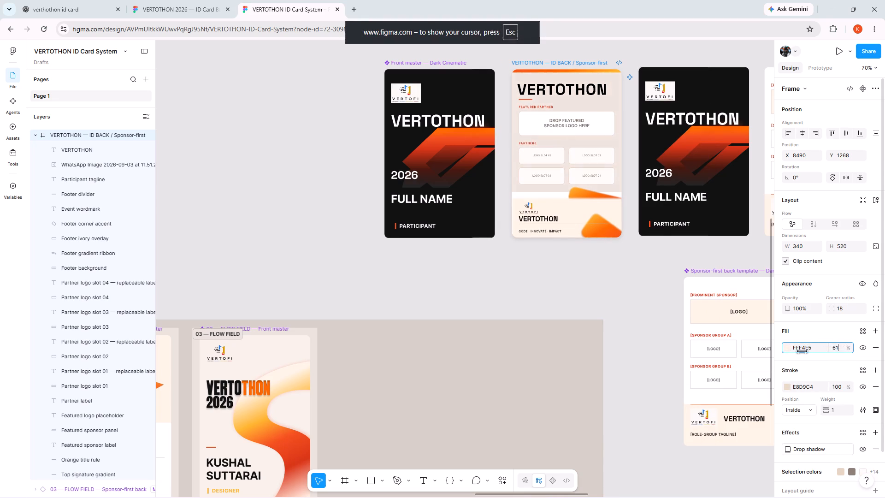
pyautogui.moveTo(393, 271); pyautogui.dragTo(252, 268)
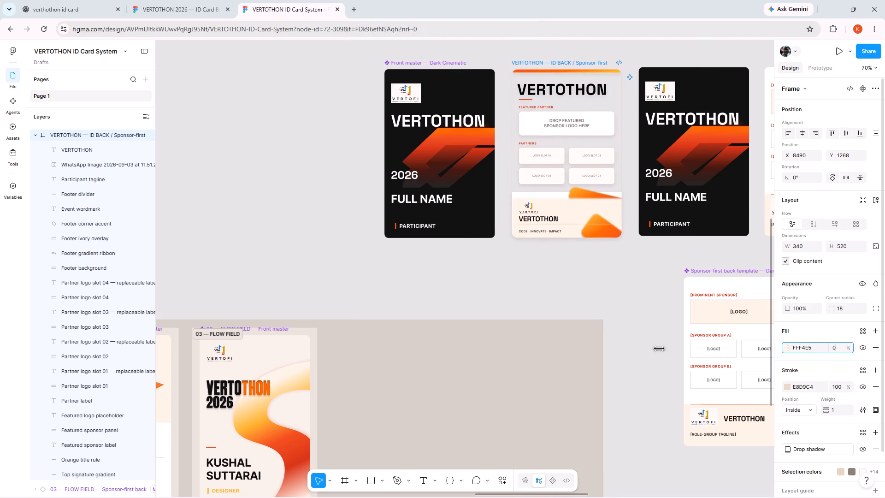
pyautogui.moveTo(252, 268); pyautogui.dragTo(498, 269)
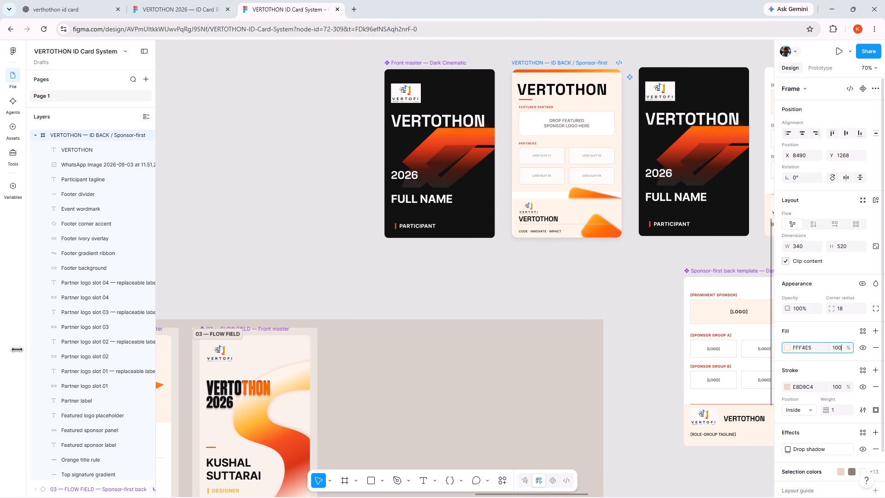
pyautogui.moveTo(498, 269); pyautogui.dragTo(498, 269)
# Remove the drop shadow from the card back frame.
pyautogui.scroll(-2, 817, 420)
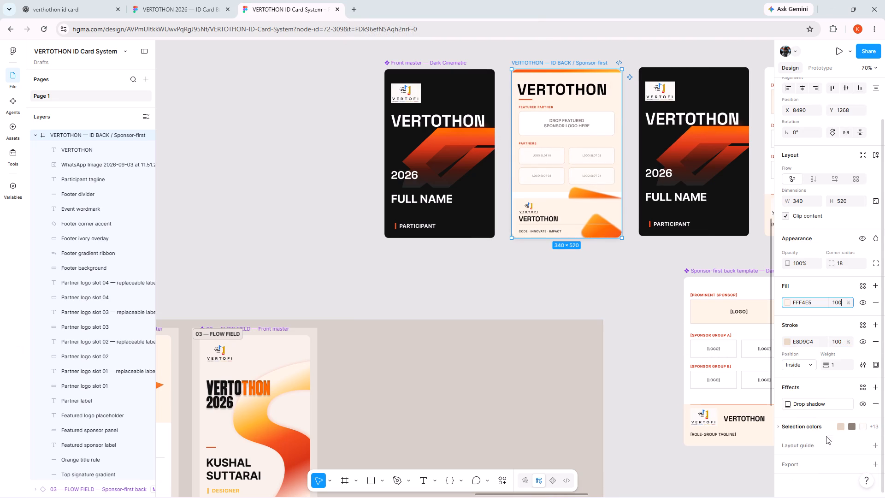
pyautogui.scroll(2, 810, 336)
pyautogui.scroll(-1, 810, 336)
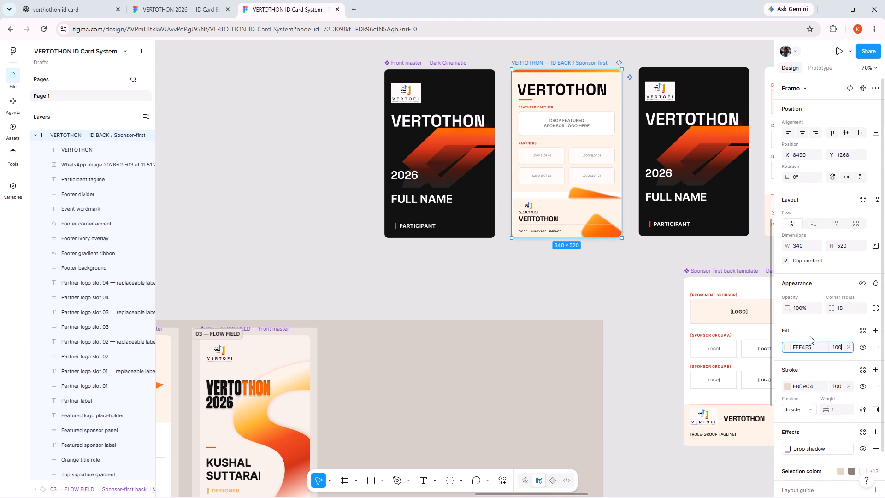
pyautogui.scroll(-1, 810, 336)
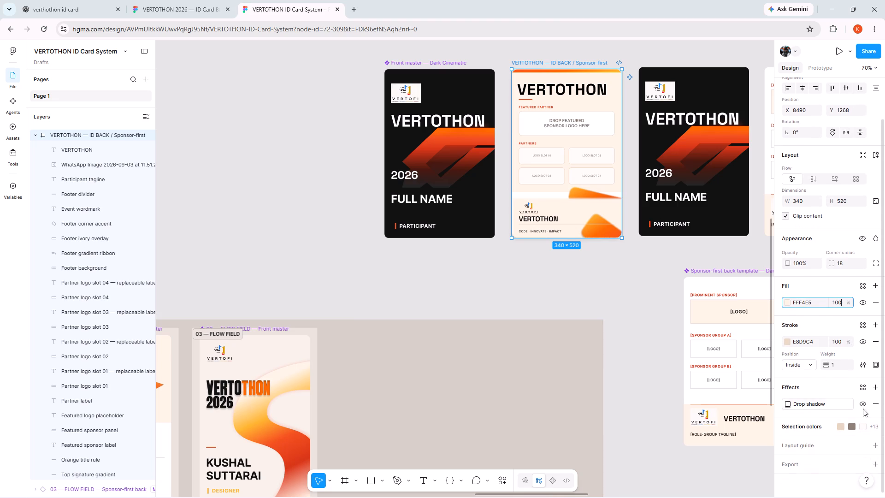
pyautogui.click(876, 403)
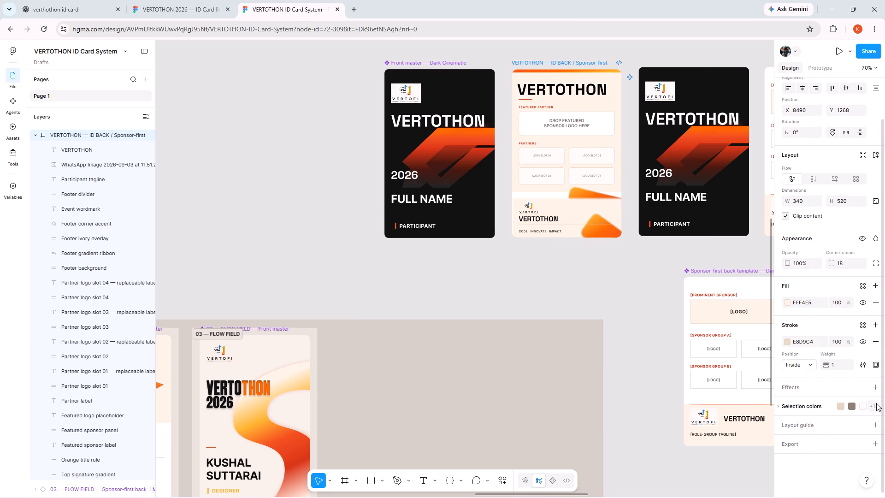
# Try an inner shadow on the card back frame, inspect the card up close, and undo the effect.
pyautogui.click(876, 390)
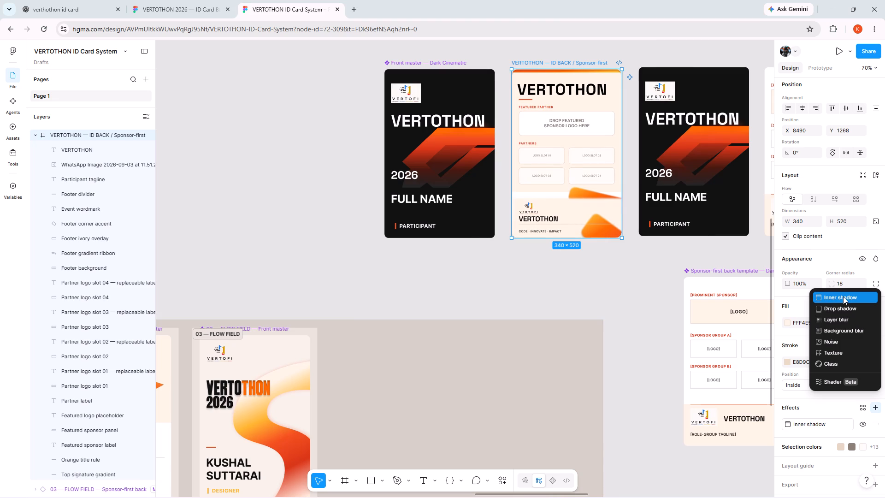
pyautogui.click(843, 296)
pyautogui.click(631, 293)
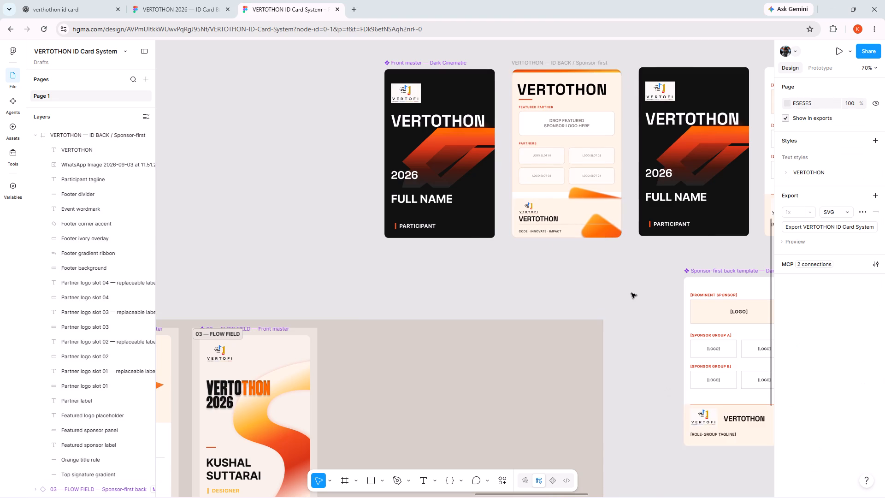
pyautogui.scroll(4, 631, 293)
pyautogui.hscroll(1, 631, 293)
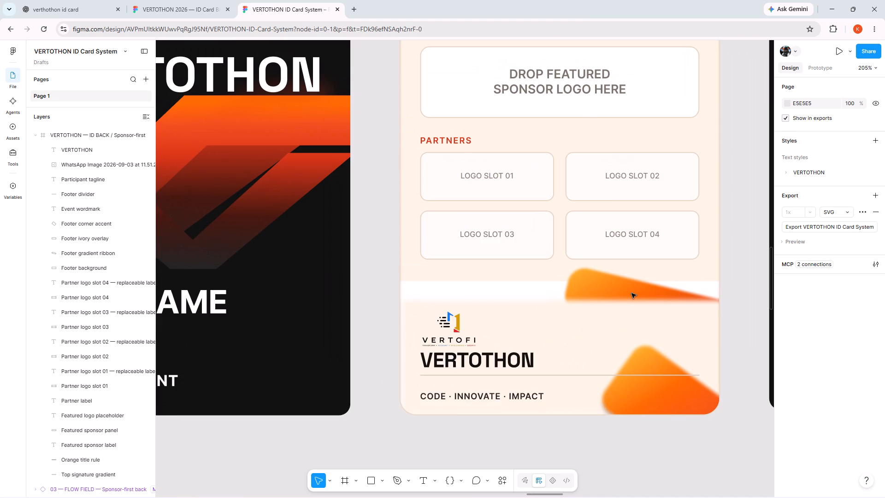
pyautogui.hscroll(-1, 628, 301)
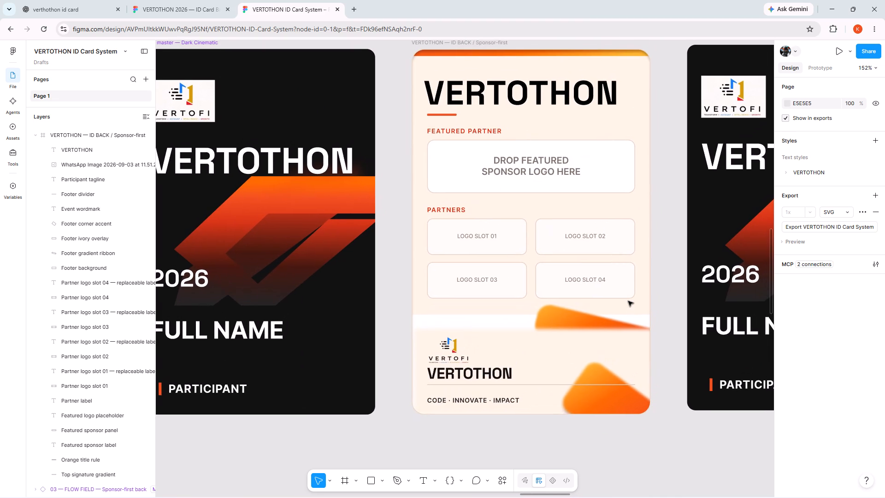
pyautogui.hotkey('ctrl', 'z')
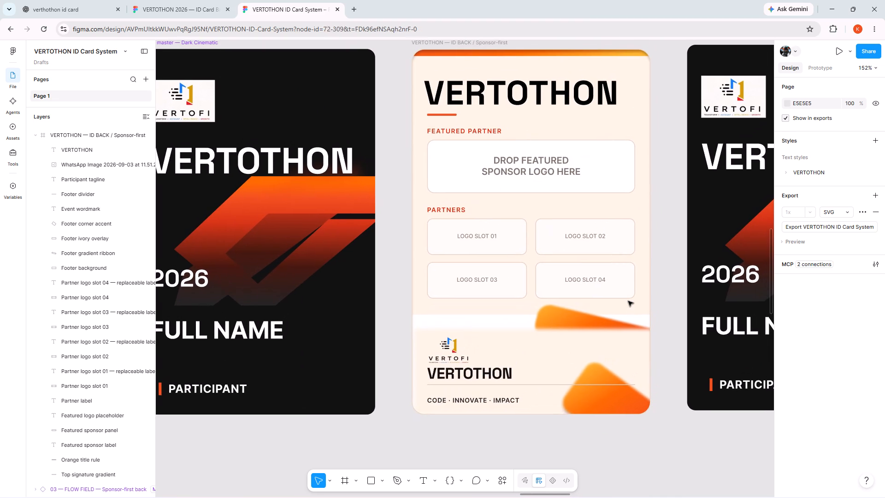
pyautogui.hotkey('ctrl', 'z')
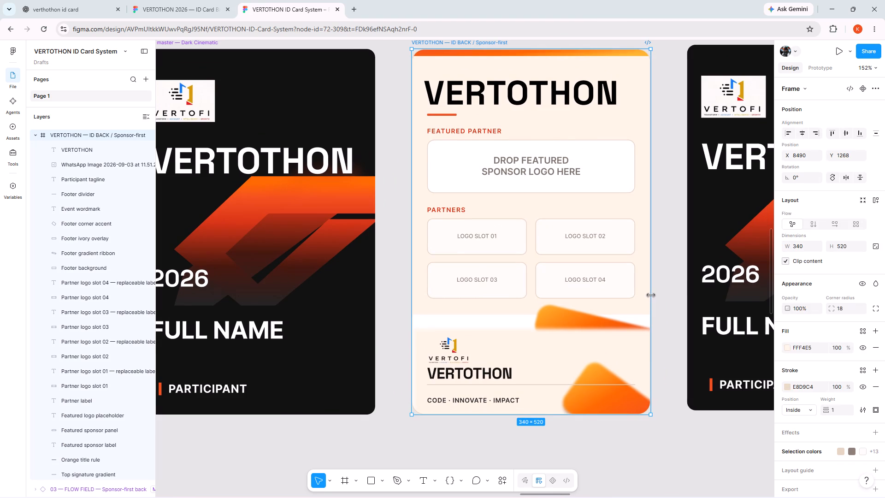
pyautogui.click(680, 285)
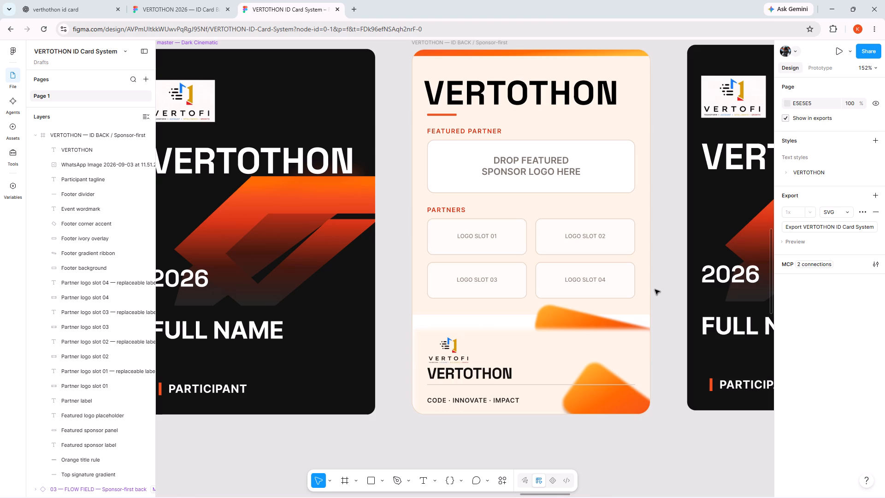
# Duplicate the Footer ivory overlay and move the copy up over the partner logo slots, to about X -6, Y 248.
pyautogui.click(597, 358)
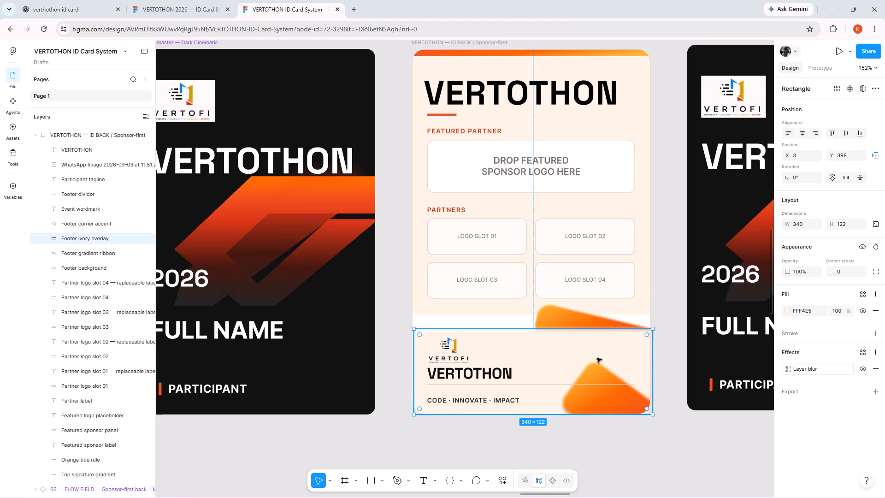
pyautogui.hotkey('ctrl', 'c')
pyautogui.hotkey('ctrl', 'v')
pyautogui.moveTo(597, 358); pyautogui.dragTo(595, 338)
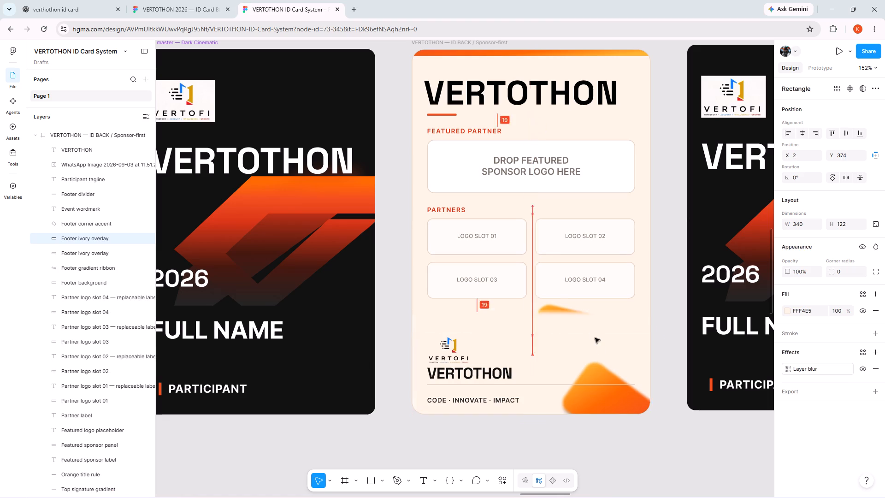
pyautogui.moveTo(595, 338); pyautogui.dragTo(584, 237)
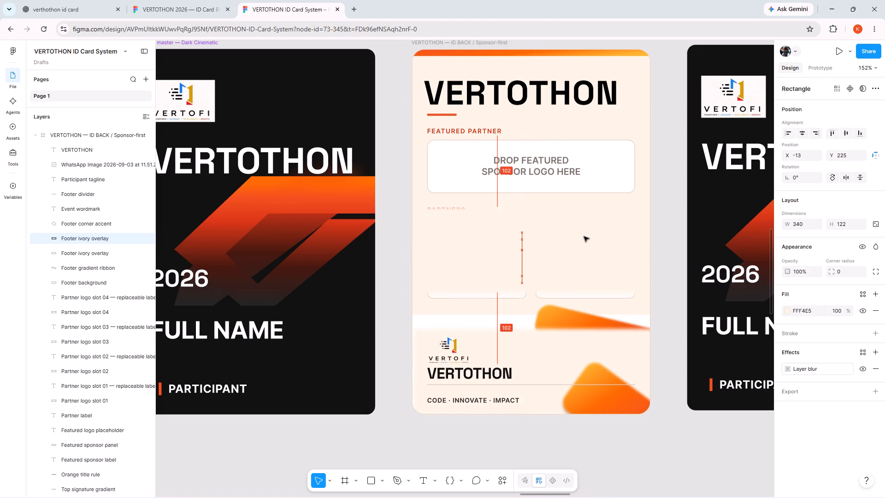
pyautogui.moveTo(584, 237); pyautogui.dragTo(588, 255)
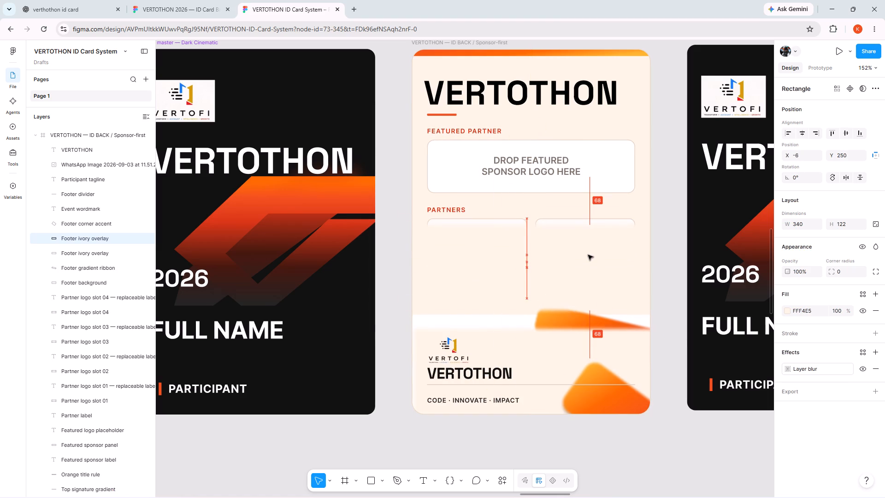
pyautogui.moveTo(588, 255); pyautogui.dragTo(589, 253)
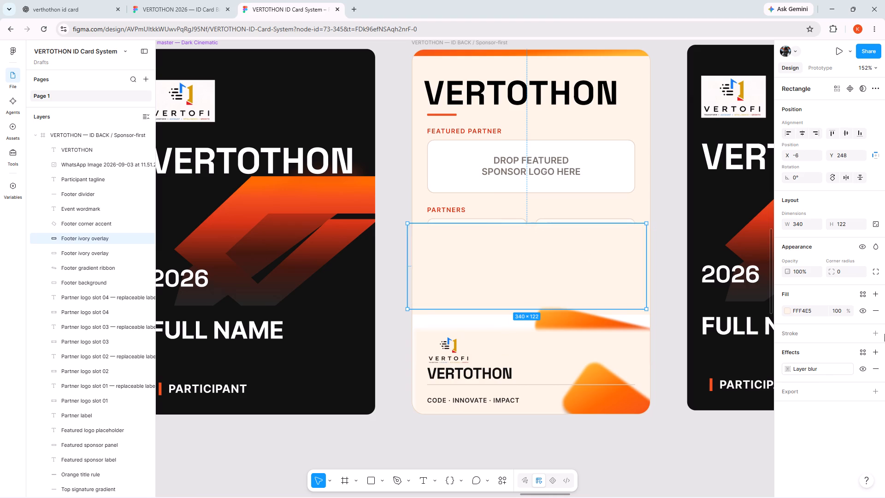
# Remove the layer blur from the ivory overlay copy.
pyautogui.click(870, 364)
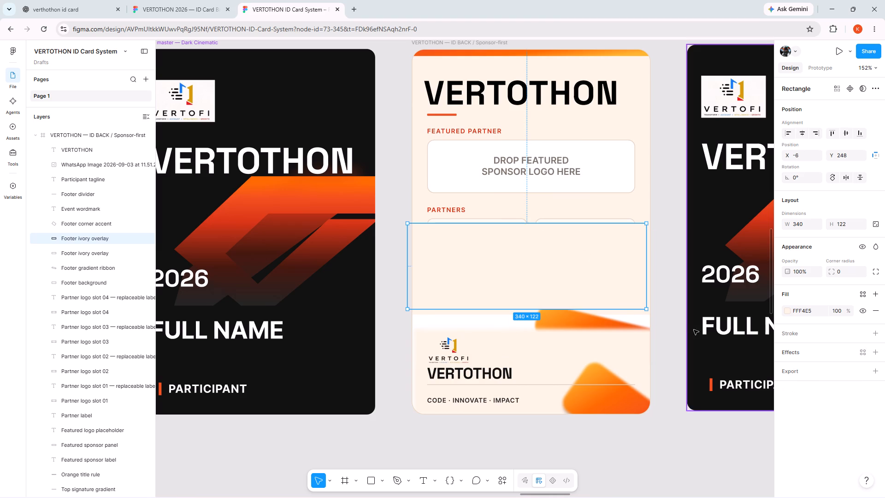
# Align the ivory overlay copy with the card's side edges, just above the white footer strip, at X 0, Y 256.
pyautogui.moveTo(595, 289); pyautogui.dragTo(603, 292)
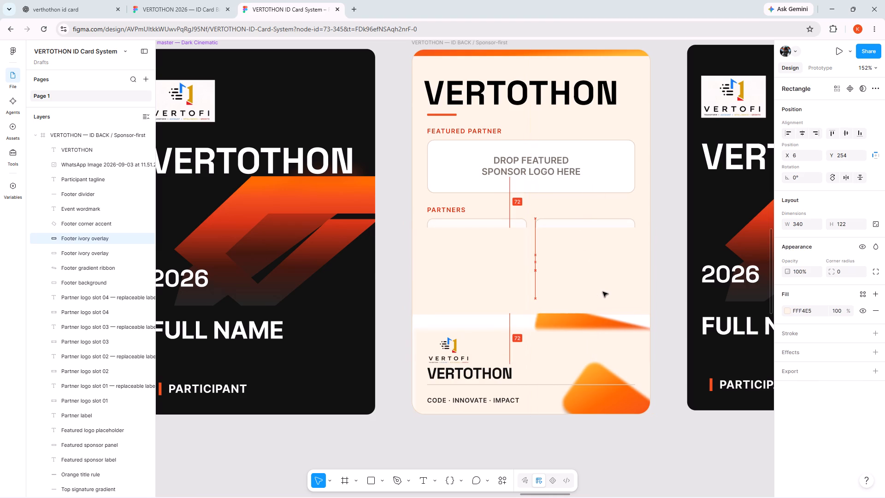
pyautogui.moveTo(603, 292); pyautogui.dragTo(608, 296)
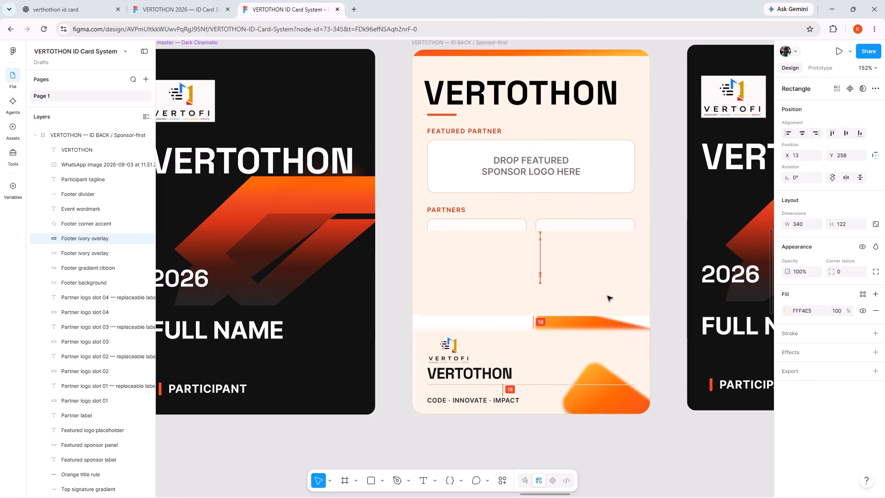
pyautogui.moveTo(608, 296); pyautogui.dragTo(608, 295)
pyautogui.press('Left')
pyautogui.press('Left')
pyautogui.press('Left')
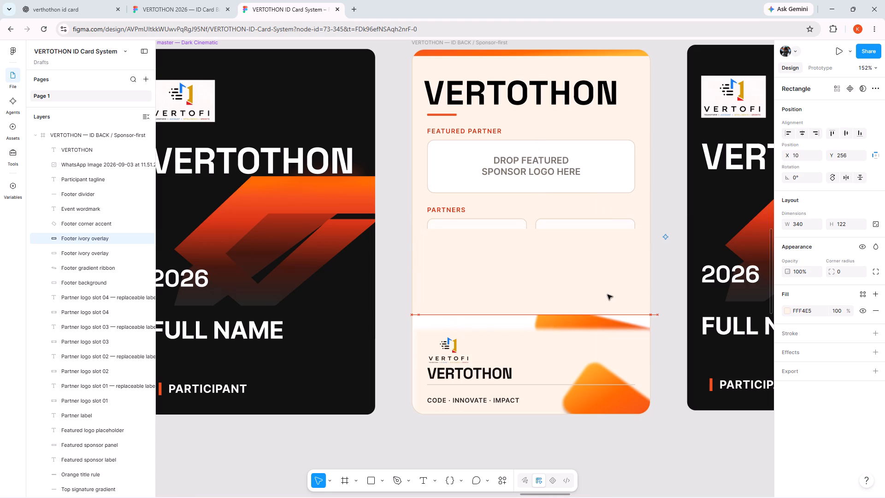
pyautogui.press('Left')
pyautogui.press('Left')
pyautogui.press('Left')
pyautogui.press('Left')
pyautogui.press('Left')
pyautogui.press('Left')
pyautogui.press('Left')
pyautogui.press('Left')
pyautogui.press('Left')
pyautogui.press('Left')
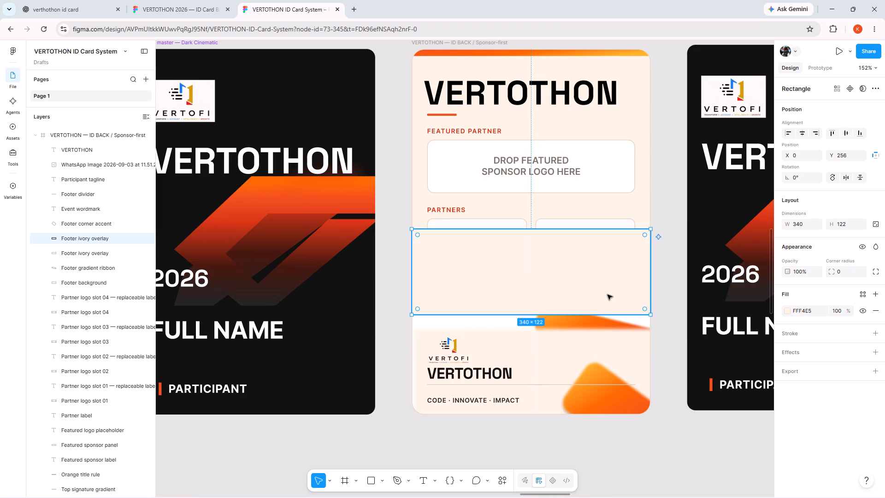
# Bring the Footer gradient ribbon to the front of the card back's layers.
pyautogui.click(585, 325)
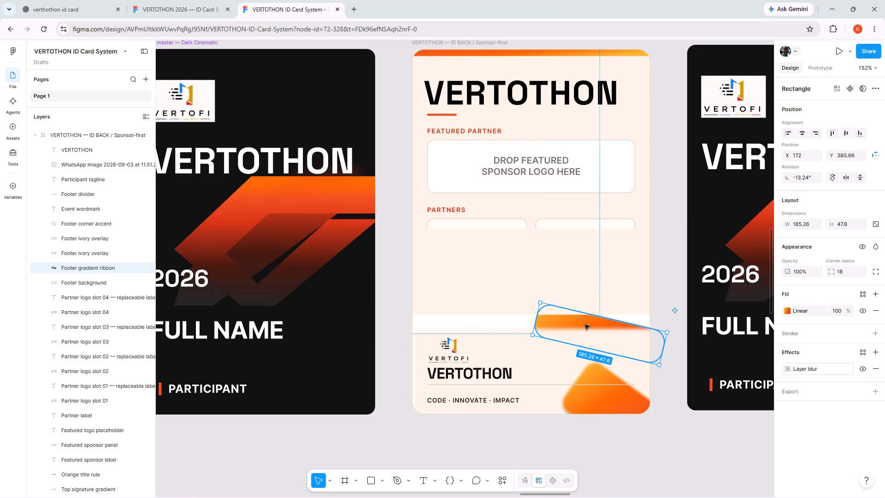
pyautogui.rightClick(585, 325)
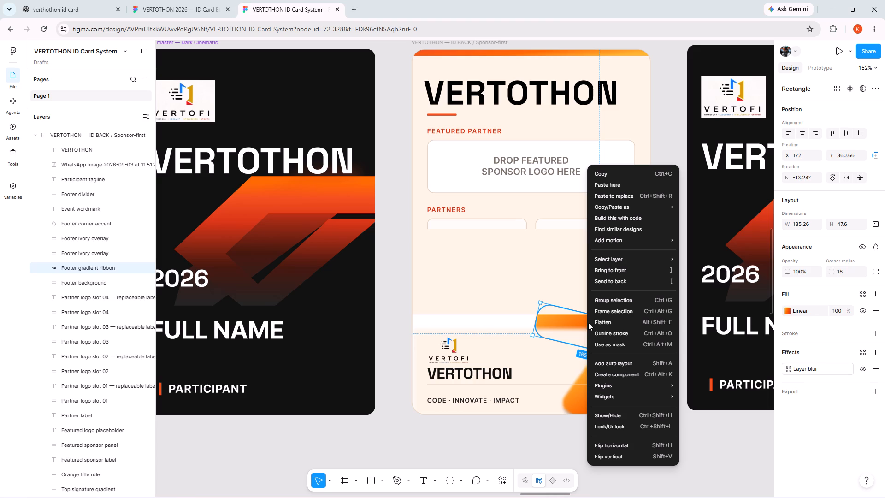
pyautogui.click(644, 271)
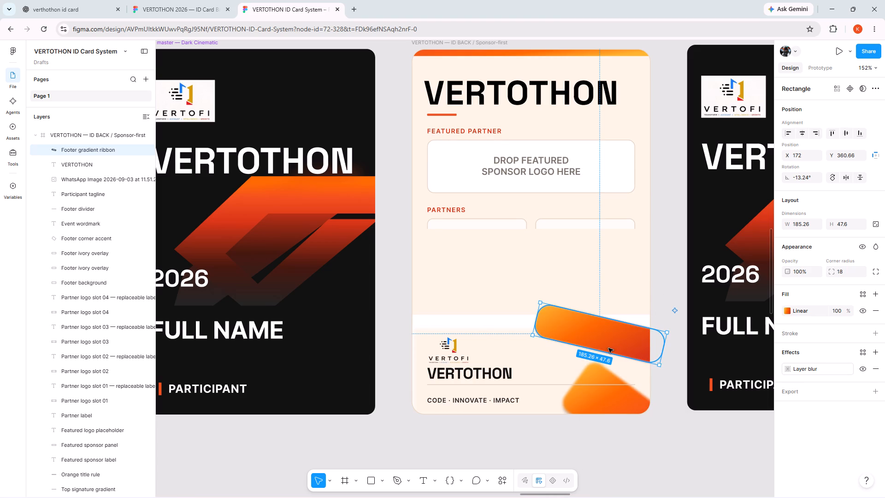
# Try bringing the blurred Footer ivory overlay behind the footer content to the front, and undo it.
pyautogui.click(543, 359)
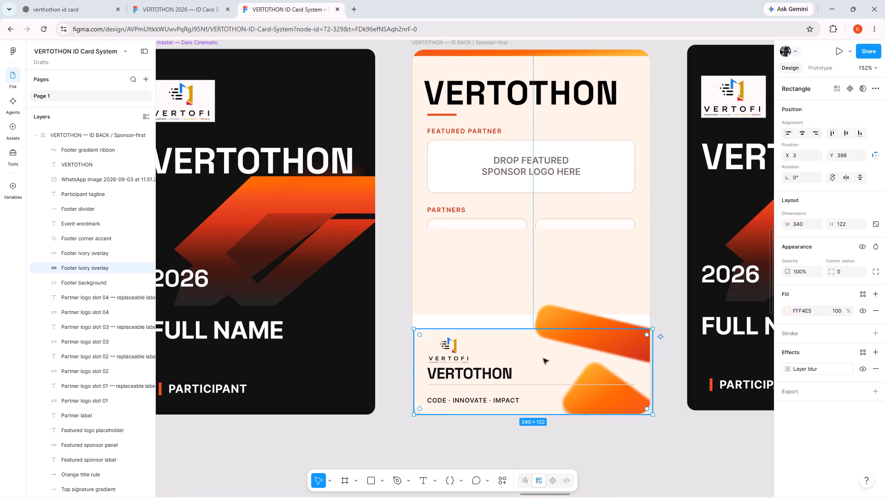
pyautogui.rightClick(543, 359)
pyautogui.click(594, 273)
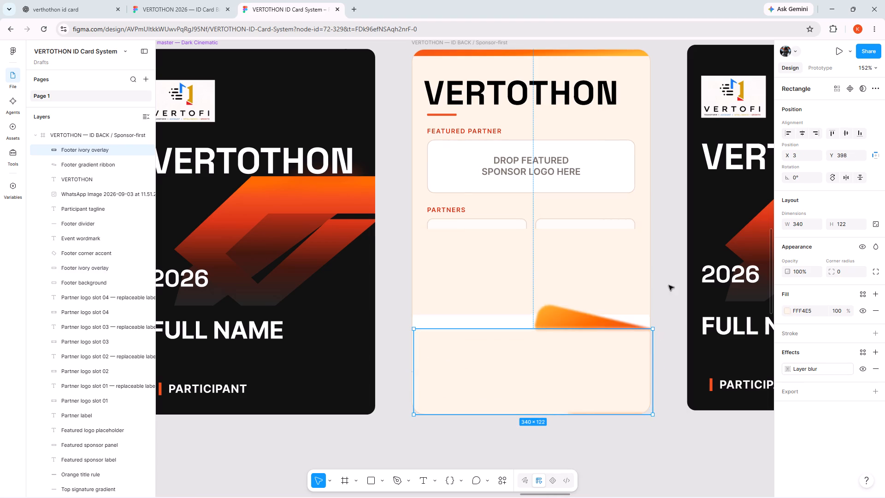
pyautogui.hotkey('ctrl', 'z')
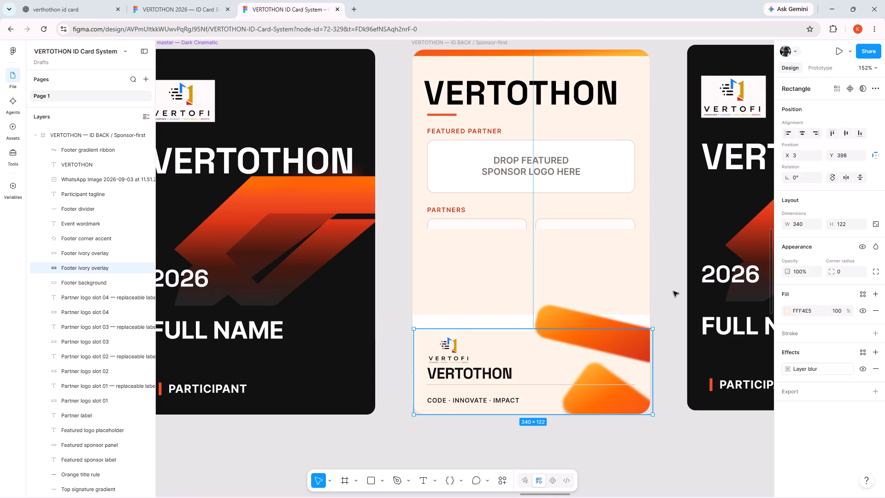
# Bring the footer logo, tagline, divider, wordmark, corner accent, blurred ivory overlay and Footer background to the front together.
pyautogui.moveTo(397, 336); pyautogui.dragTo(513, 375)
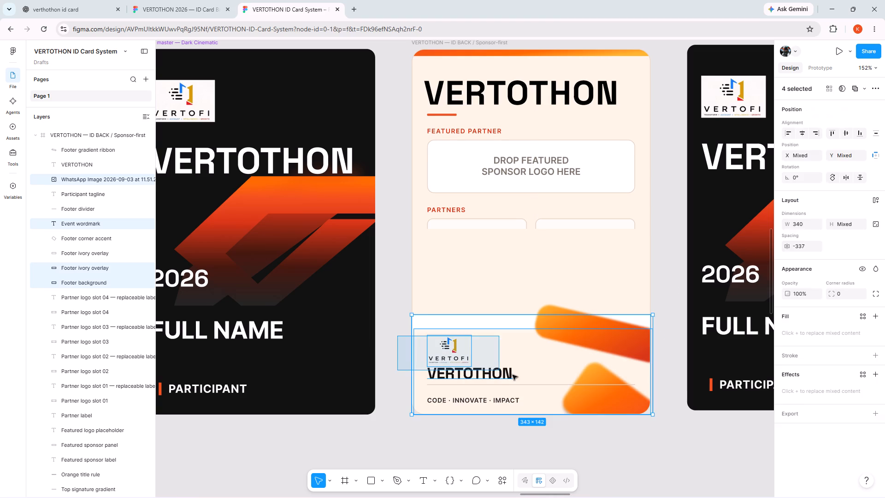
pyautogui.moveTo(513, 375); pyautogui.dragTo(525, 410)
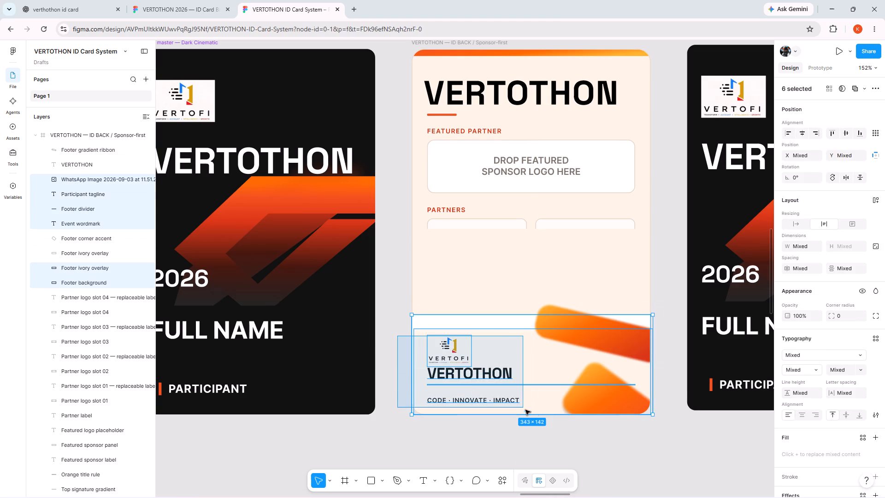
pyautogui.moveTo(525, 410); pyautogui.dragTo(544, 422)
pyautogui.click(395, 427)
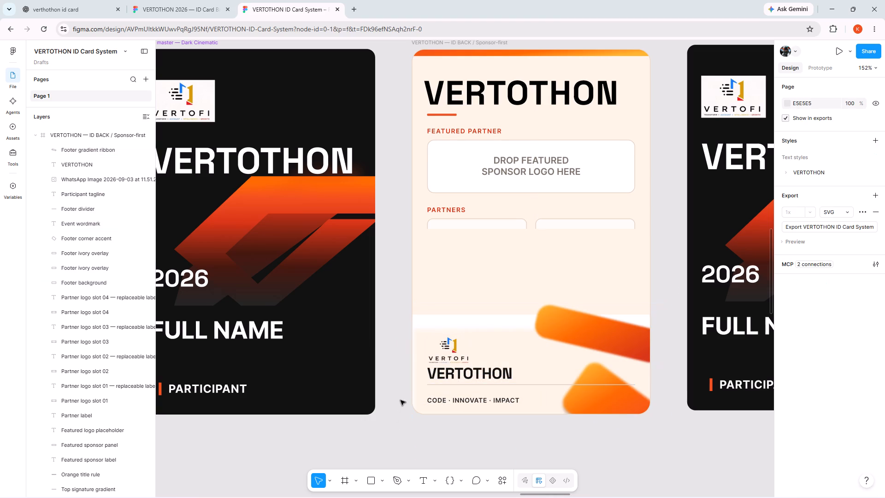
pyautogui.moveTo(391, 369); pyautogui.dragTo(510, 418)
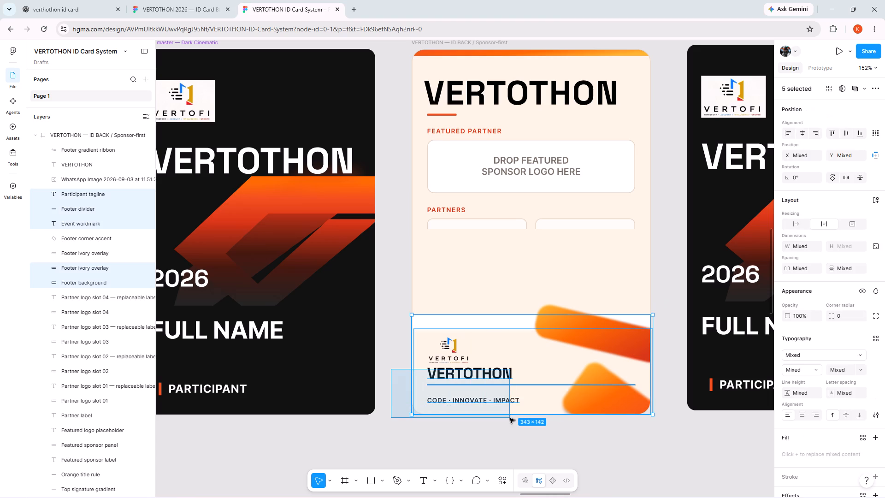
pyautogui.moveTo(510, 418); pyautogui.dragTo(671, 406)
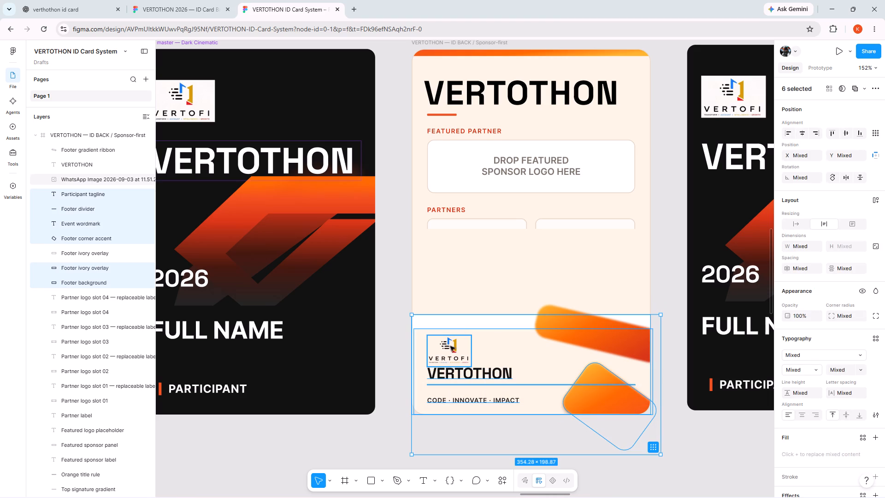
pyautogui.keyDown('shift'); pyautogui.click(450, 348); pyautogui.keyUp('shift')
pyautogui.rightClick(503, 365)
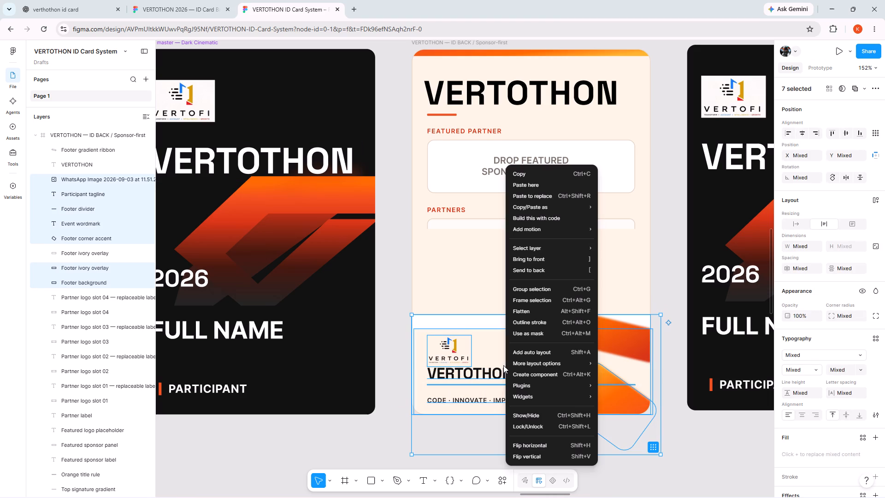
pyautogui.click(554, 255)
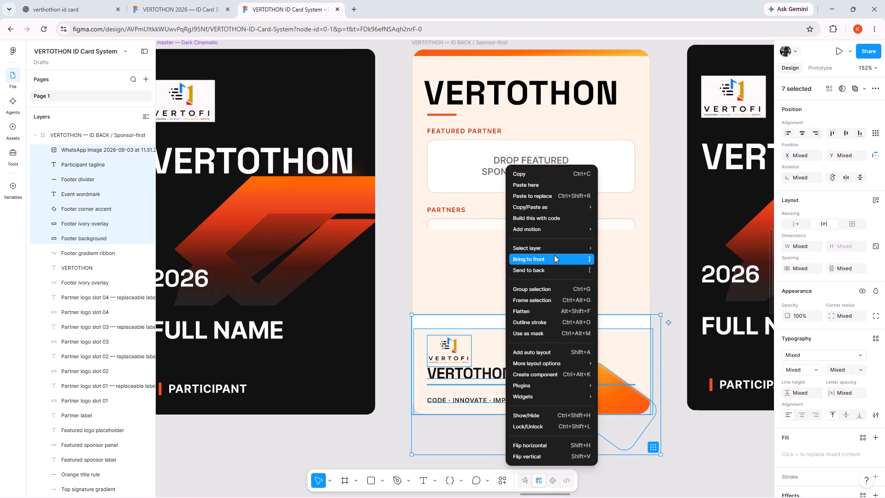
pyautogui.click(680, 271)
# Bring the Footer gradient ribbon to the front, above the Footer background.
pyautogui.click(552, 313)
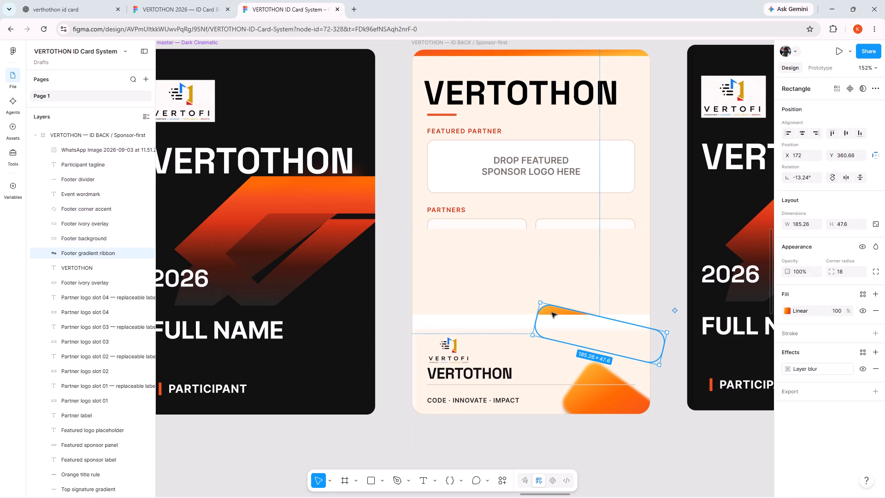
pyautogui.rightClick(552, 313)
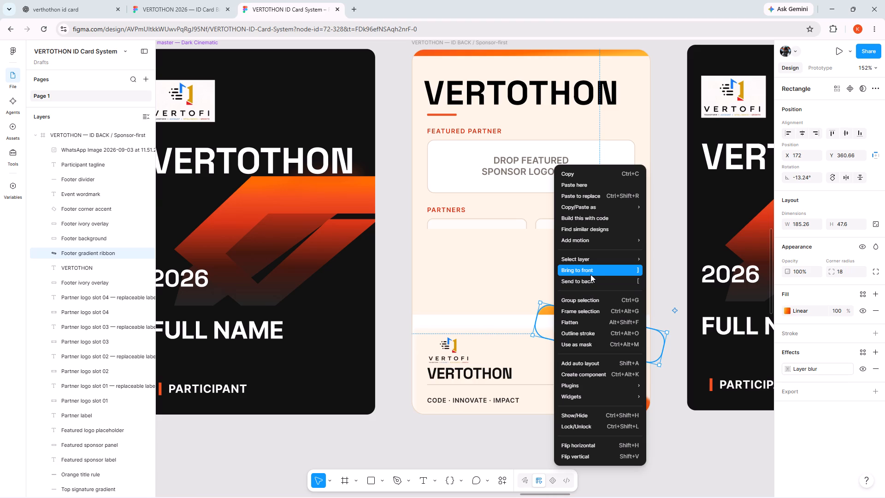
pyautogui.click(590, 274)
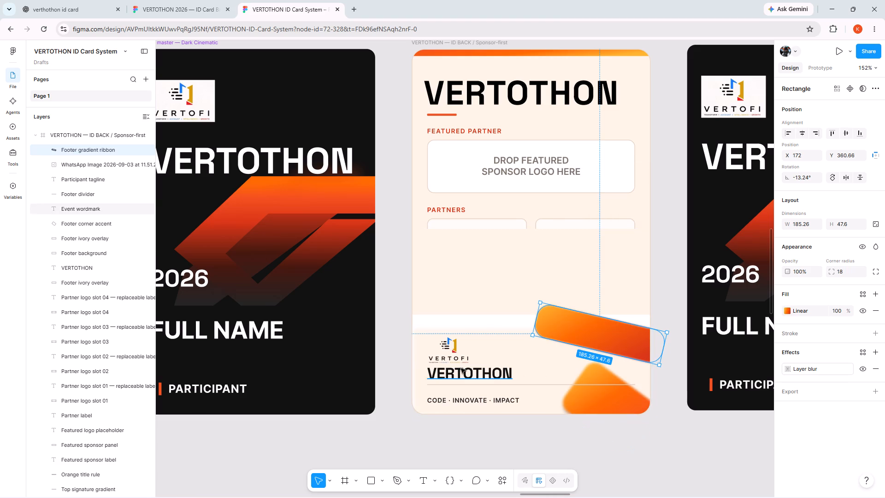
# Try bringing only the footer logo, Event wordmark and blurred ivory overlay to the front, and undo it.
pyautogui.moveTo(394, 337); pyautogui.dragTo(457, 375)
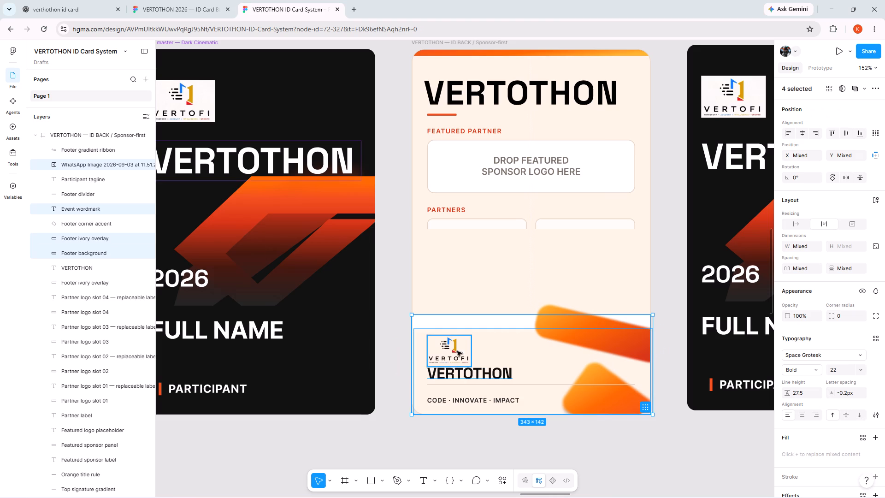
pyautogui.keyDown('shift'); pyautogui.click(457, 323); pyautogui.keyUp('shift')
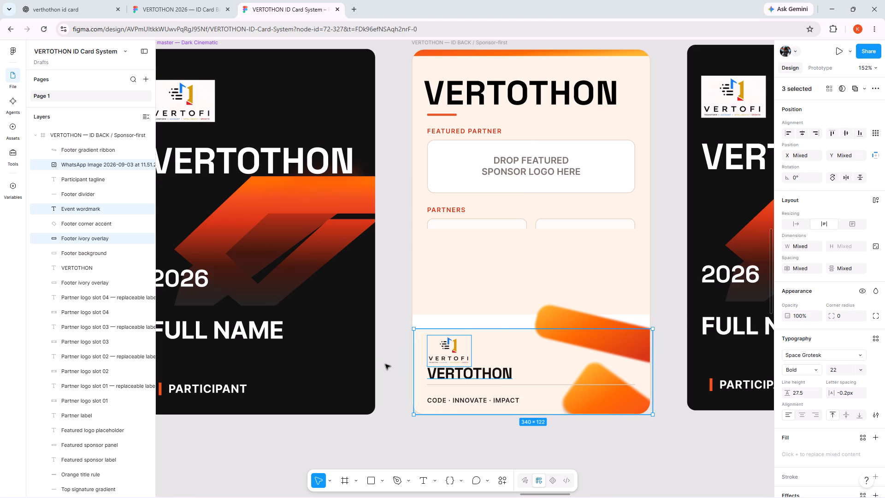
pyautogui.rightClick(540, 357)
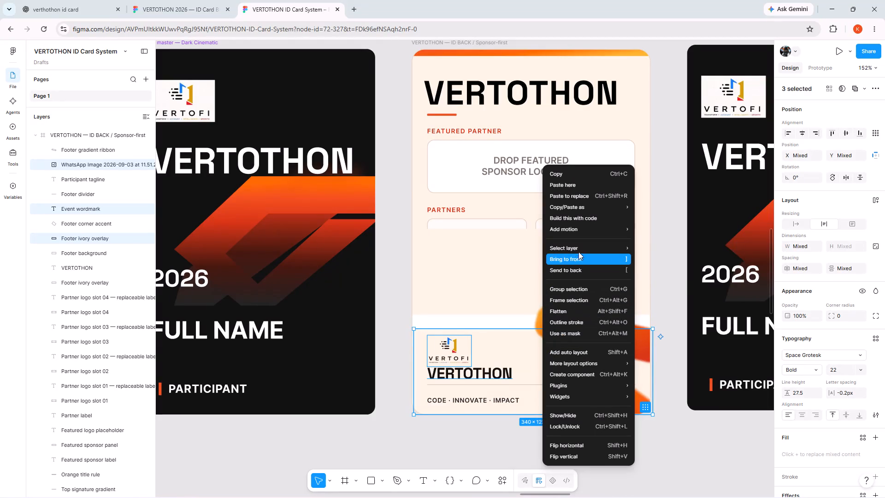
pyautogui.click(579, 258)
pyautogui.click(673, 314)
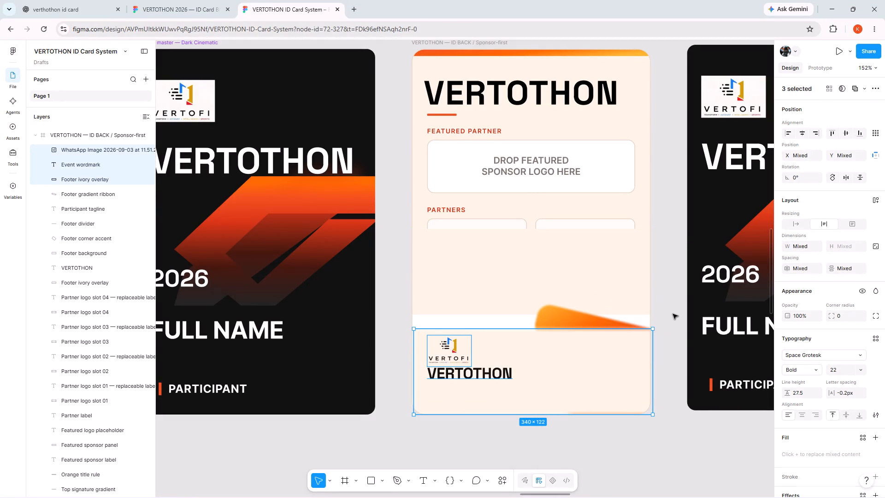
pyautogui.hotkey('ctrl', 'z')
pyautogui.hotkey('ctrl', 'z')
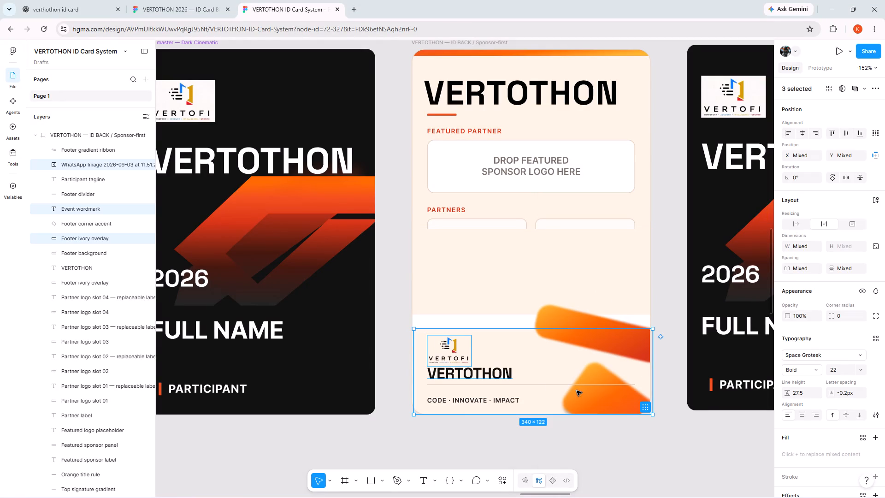
# Bring the footer logo, tagline, divider, wordmark, corner accent and blurred ivory overlay to the front, leaving out the Footer background.
pyautogui.click(401, 362)
pyautogui.moveTo(404, 350); pyautogui.dragTo(484, 389)
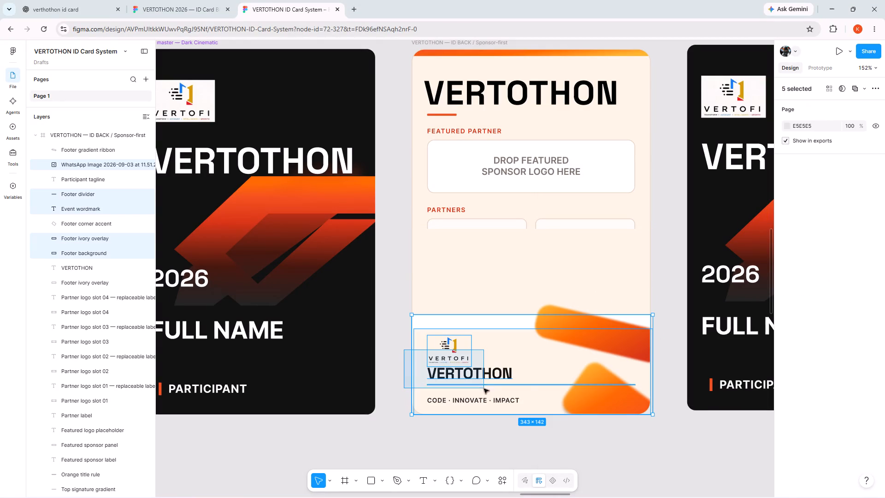
pyautogui.moveTo(484, 389); pyautogui.dragTo(586, 421)
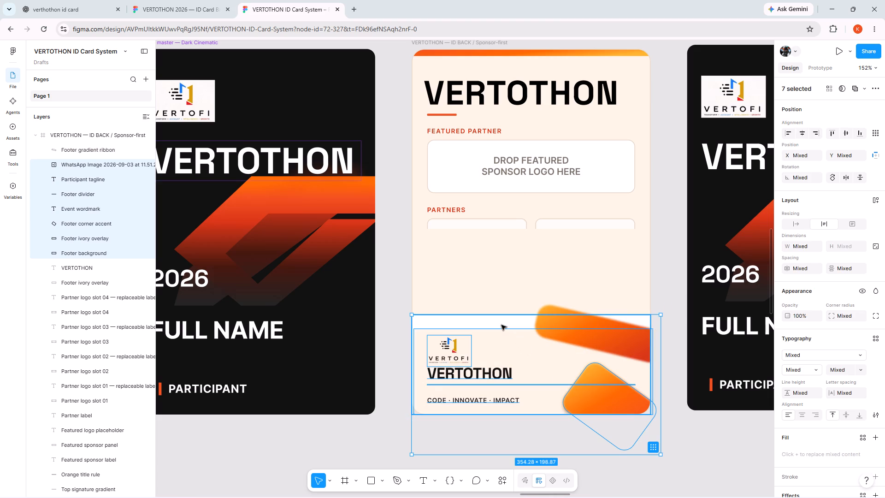
pyautogui.keyDown('shift'); pyautogui.click(501, 324); pyautogui.keyUp('shift')
pyautogui.rightClick(553, 374)
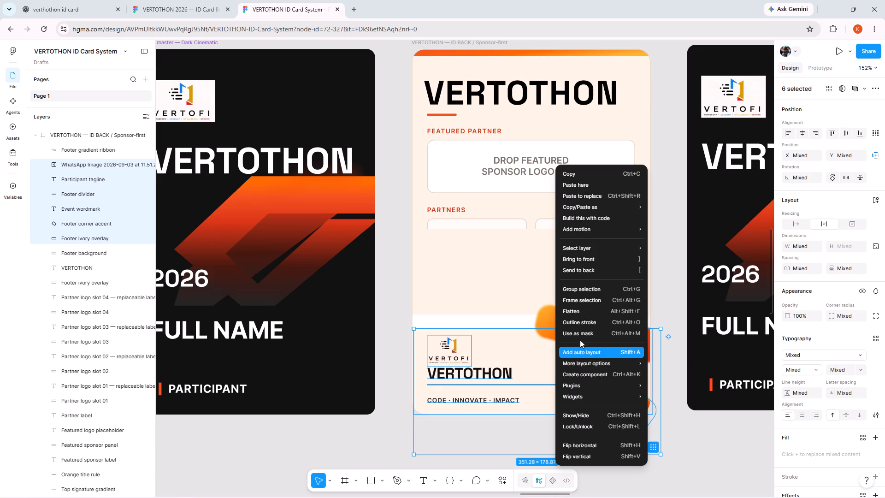
pyautogui.click(593, 256)
pyautogui.click(675, 279)
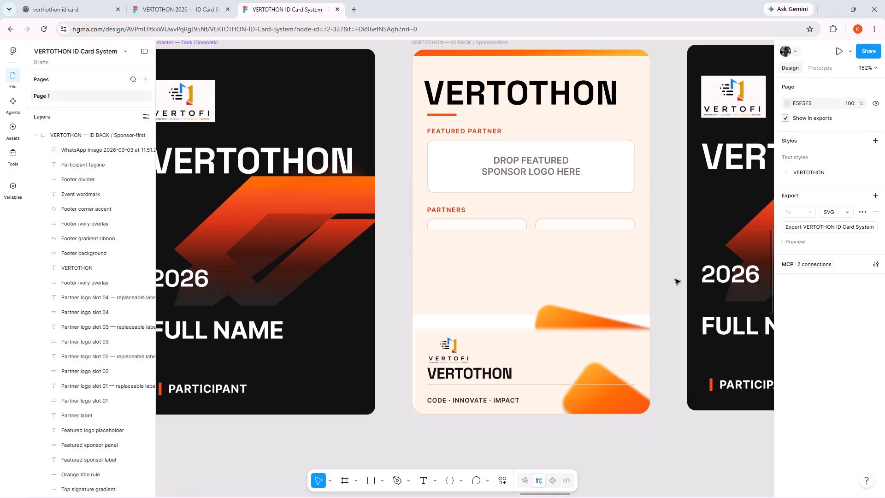
# Shrink the ivory overlay covering the partner logo slots from its top edge to a 340 × 23 strip at Y 355.
pyautogui.click(512, 269)
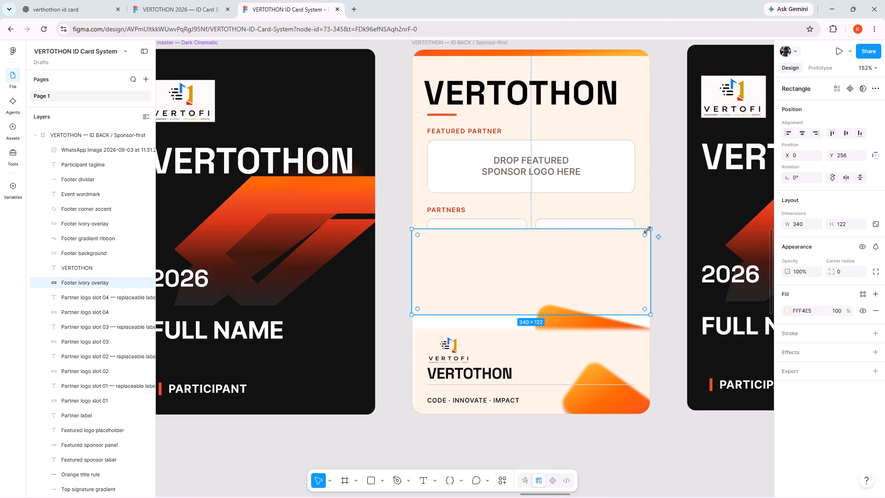
pyautogui.moveTo(637, 228); pyautogui.dragTo(634, 280)
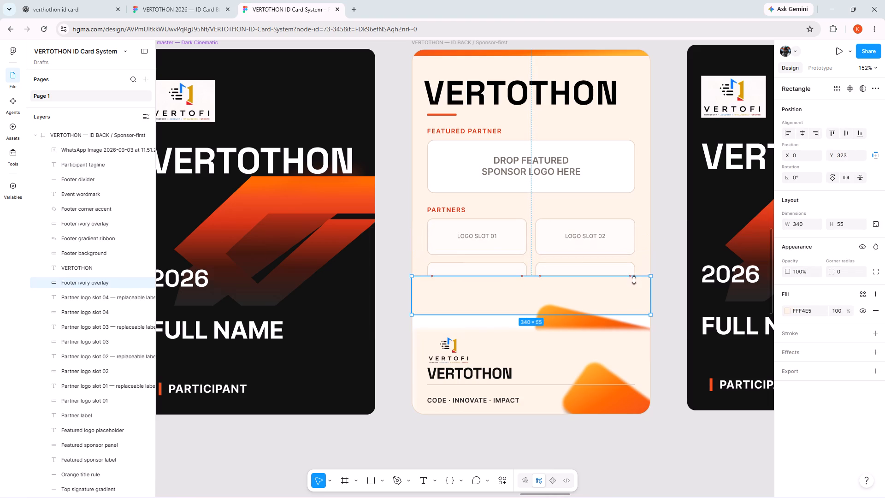
pyautogui.moveTo(634, 280); pyautogui.dragTo(637, 301)
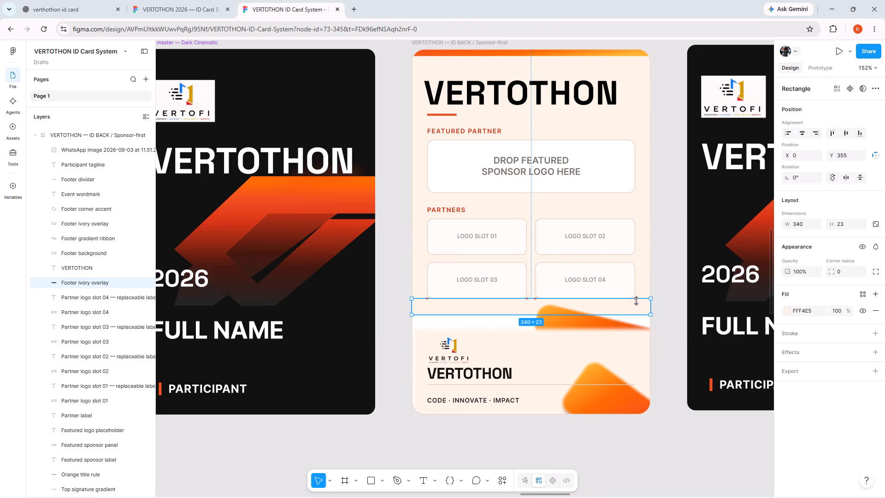
pyautogui.moveTo(637, 301); pyautogui.dragTo(636, 301)
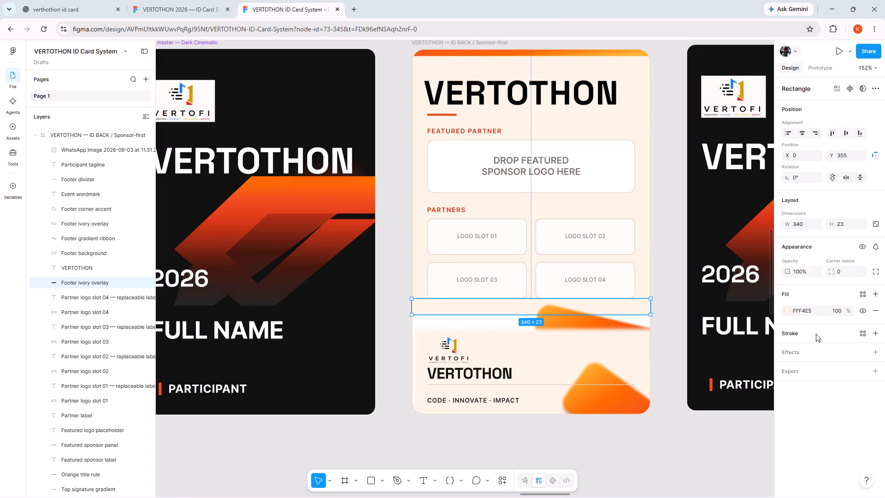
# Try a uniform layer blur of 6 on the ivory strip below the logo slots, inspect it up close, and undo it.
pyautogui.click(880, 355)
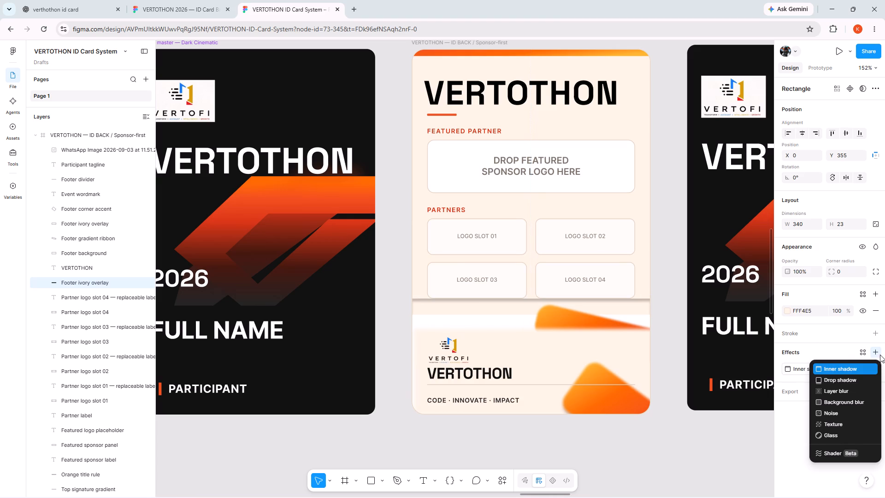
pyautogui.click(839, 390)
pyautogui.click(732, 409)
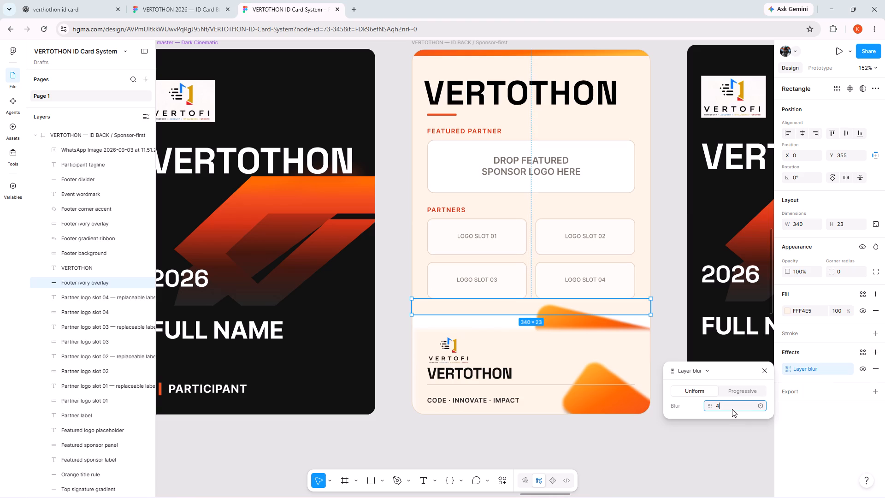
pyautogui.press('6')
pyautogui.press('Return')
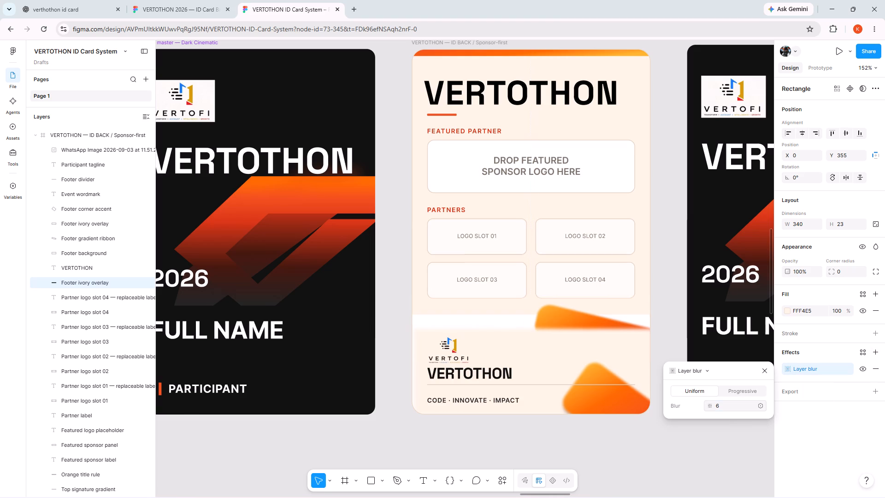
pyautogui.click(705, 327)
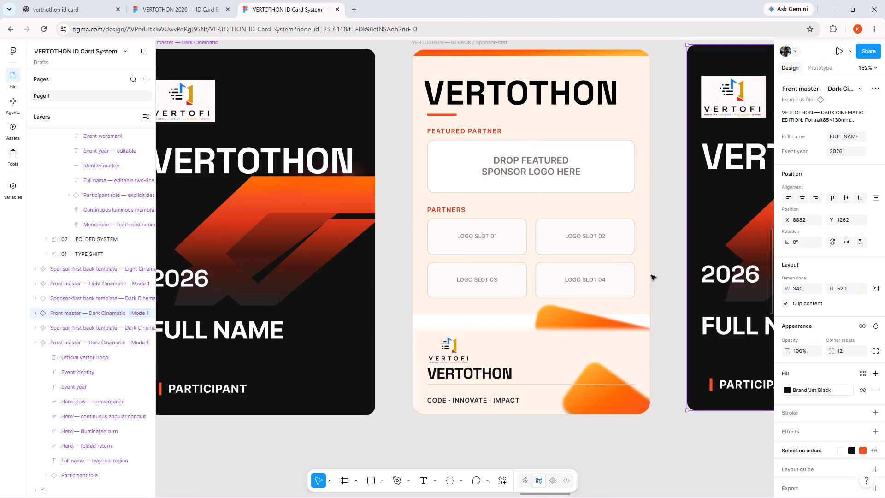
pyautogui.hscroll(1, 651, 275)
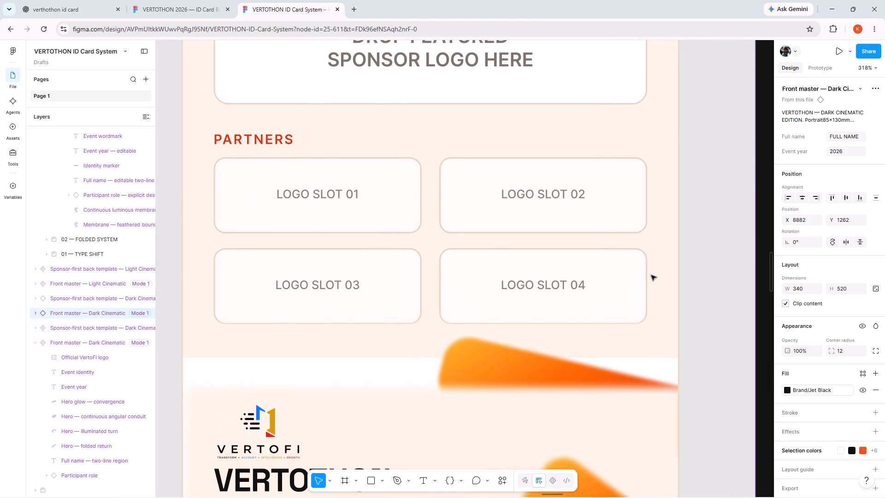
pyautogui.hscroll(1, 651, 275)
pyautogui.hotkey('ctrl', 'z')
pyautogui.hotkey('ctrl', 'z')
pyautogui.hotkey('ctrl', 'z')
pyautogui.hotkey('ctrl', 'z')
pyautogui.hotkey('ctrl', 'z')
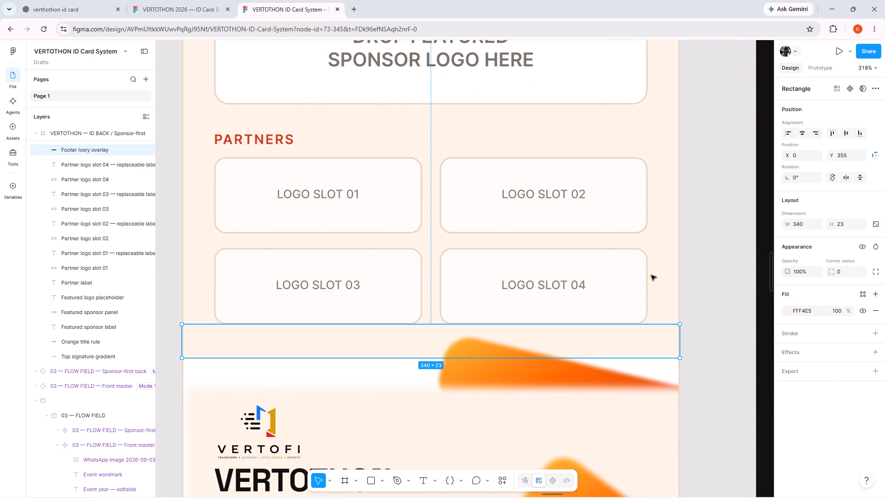
# Undo the recent backside edits back to before the ivory overlay was duplicated, leaving one blurred overlay above the gradient ribbon.
pyautogui.hotkey('ctrl', 'z')
pyautogui.hotkey('ctrl', 'z')
pyautogui.hotkey('ctrl', 'z')
pyautogui.hotkey('ctrl', 'z')
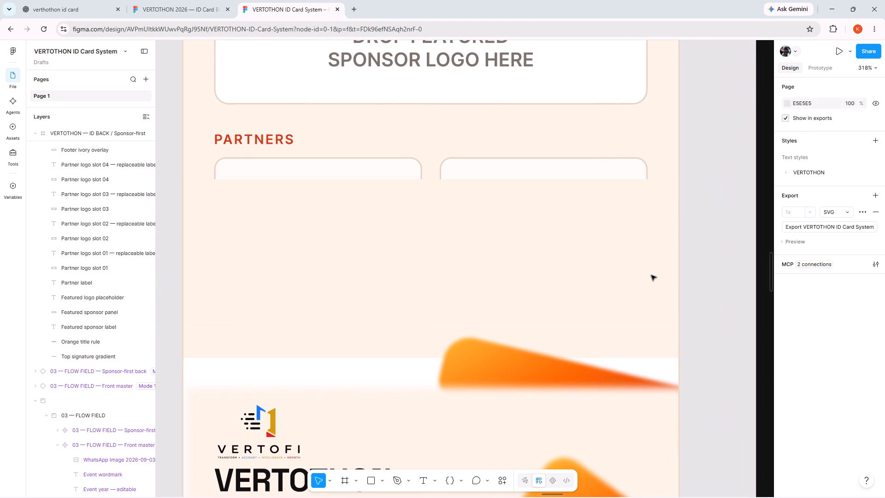
pyautogui.hotkey('ctrl', 'z')
pyautogui.hotkey('ctrl', 'z')
pyautogui.hotkey('ctrl', 'z')
pyautogui.hotkey('ctrl', 'z')
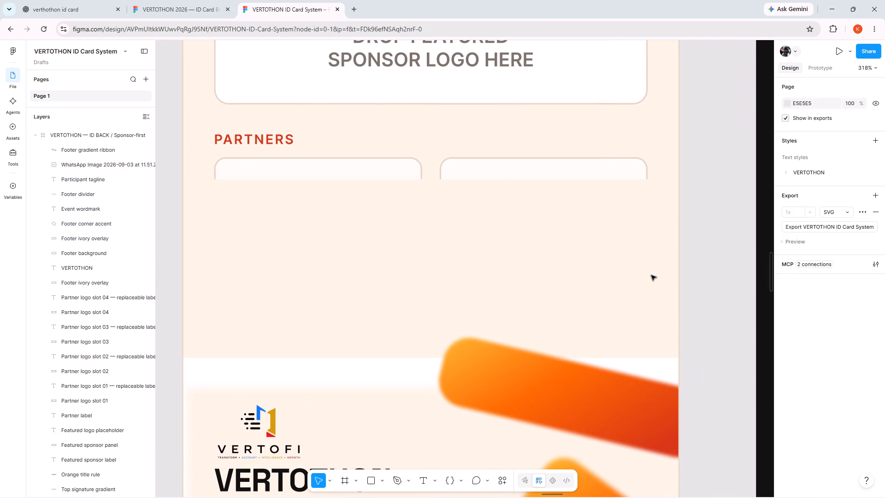
pyautogui.hotkey('ctrl', 'z')
pyautogui.hotkey('ctrl', 'z')
pyautogui.hotkey('ctrl', 'z')
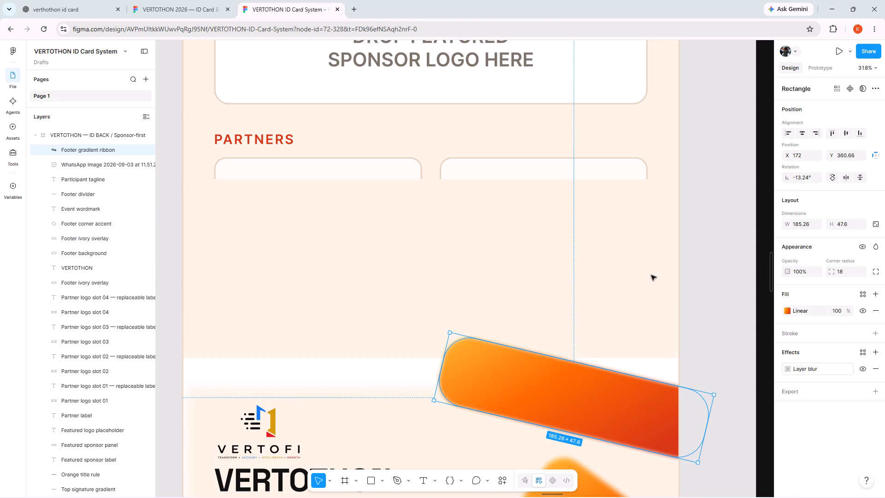
pyautogui.hotkey('ctrl', 'z')
pyautogui.hotkey('ctrl', 'z')
pyautogui.hotkey('ctrl', 'z')
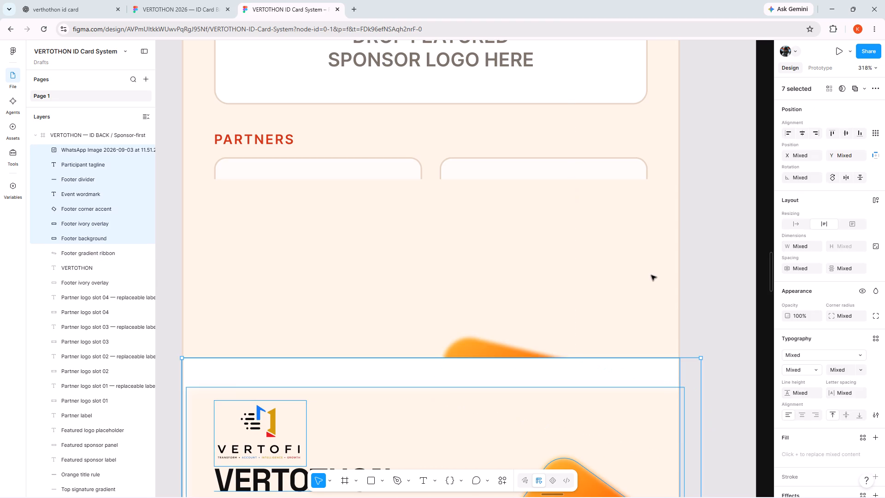
pyautogui.hotkey('ctrl', 'z')
pyautogui.hotkey('ctrl', 'z')
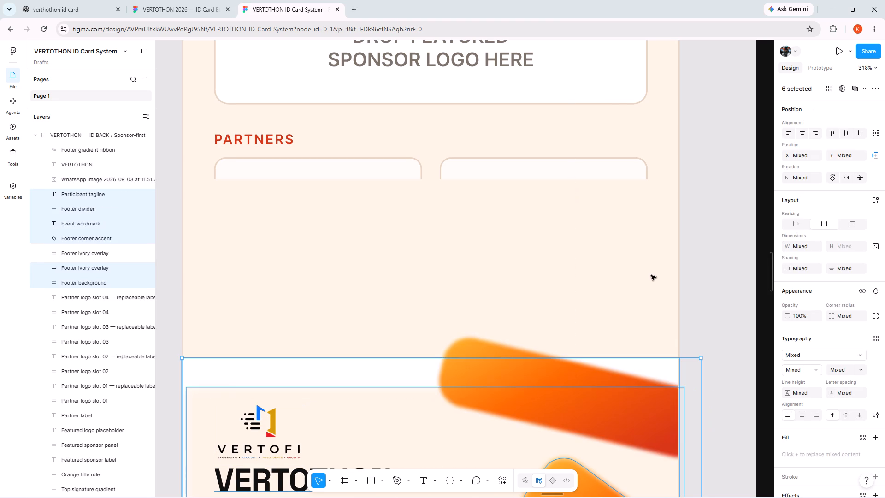
pyautogui.hotkey('ctrl', 'z')
pyautogui.hotkey('ctrl', 'z')
pyautogui.hotkey('ctrl', 'z')
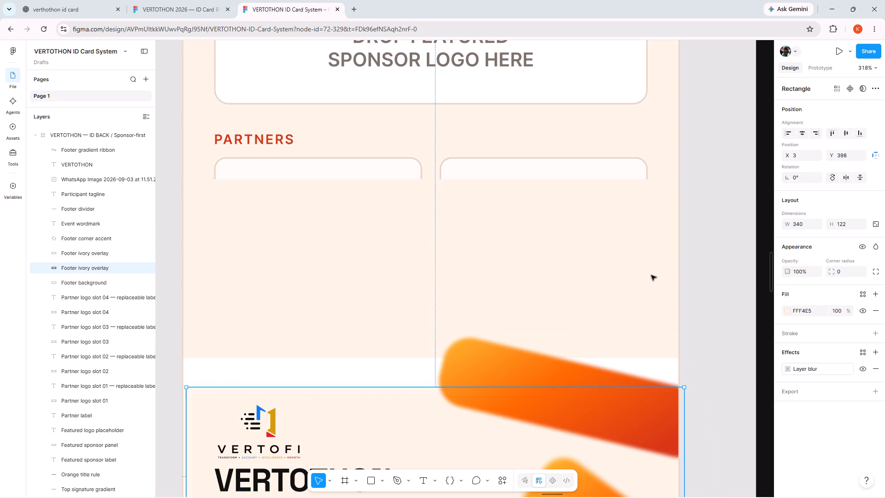
pyautogui.hotkey('ctrl', 'z')
pyautogui.hotkey('ctrl', 'z')
pyautogui.hotkey('ctrl', 'z')
pyautogui.hotkey('ctrl', 'z')
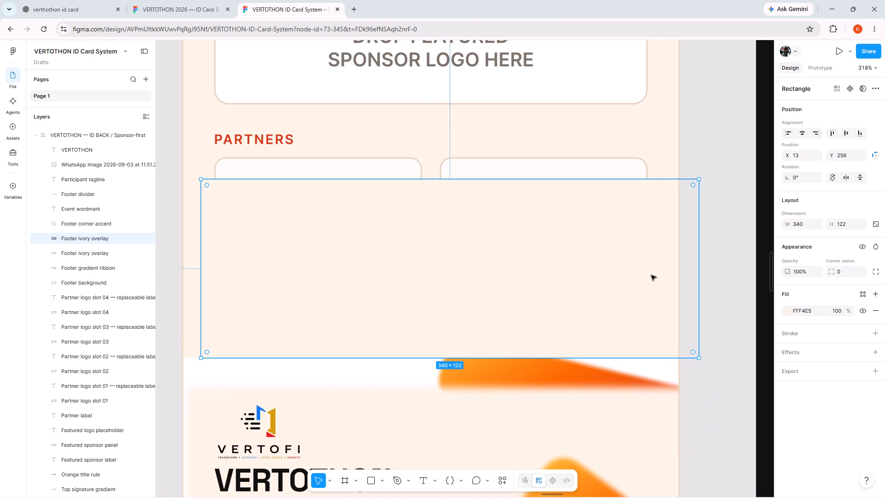
pyautogui.hotkey('ctrl', 'z')
pyautogui.hotkey('ctrl', 'z')
pyautogui.hotkey('ctrl', 'z')
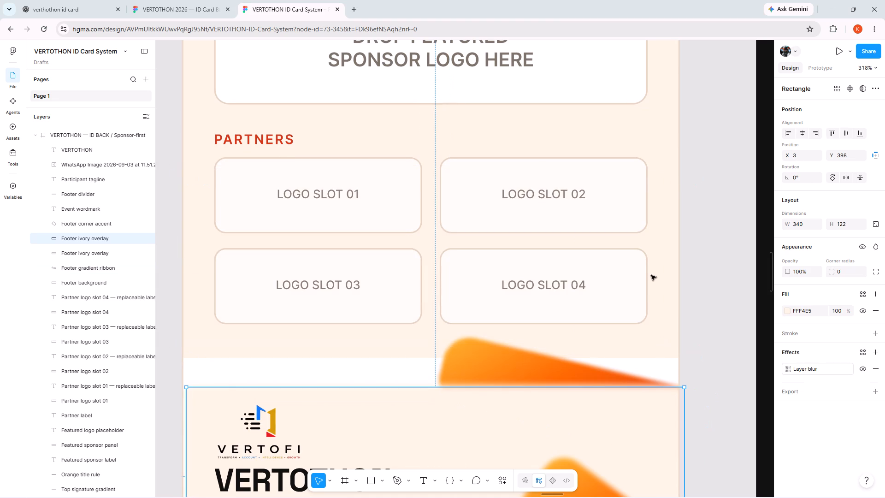
pyautogui.hotkey('ctrl', 'z')
pyautogui.hotkey('ctrl', 'z')
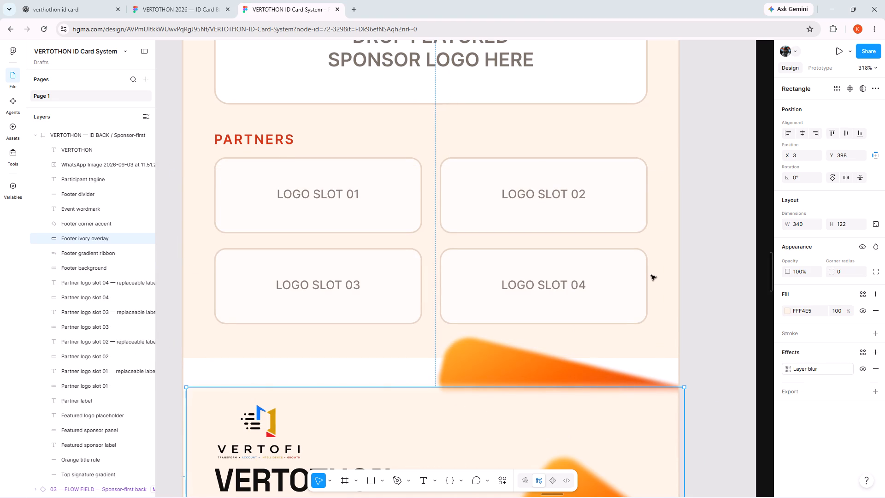
pyautogui.hotkey('ctrl', 'z')
pyautogui.hotkey('ctrl', 'z')
pyautogui.hotkey('ctrl', 'z')
pyautogui.hotkey('ctrl', 'z')
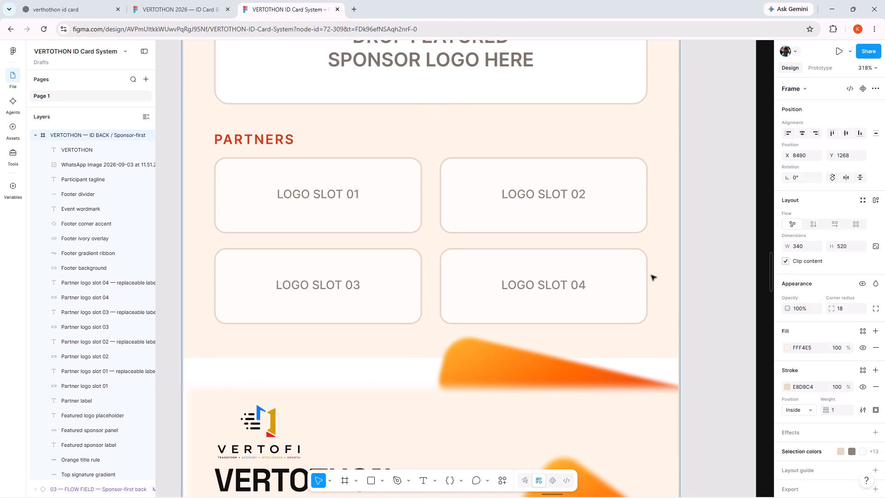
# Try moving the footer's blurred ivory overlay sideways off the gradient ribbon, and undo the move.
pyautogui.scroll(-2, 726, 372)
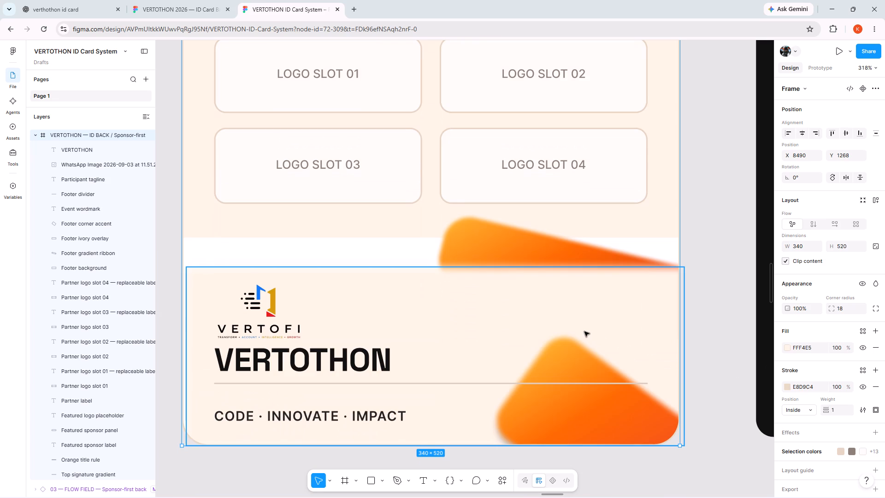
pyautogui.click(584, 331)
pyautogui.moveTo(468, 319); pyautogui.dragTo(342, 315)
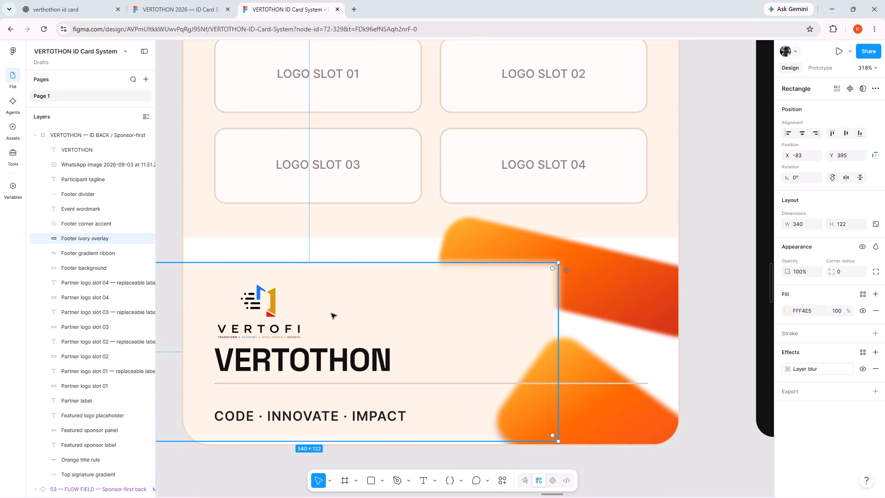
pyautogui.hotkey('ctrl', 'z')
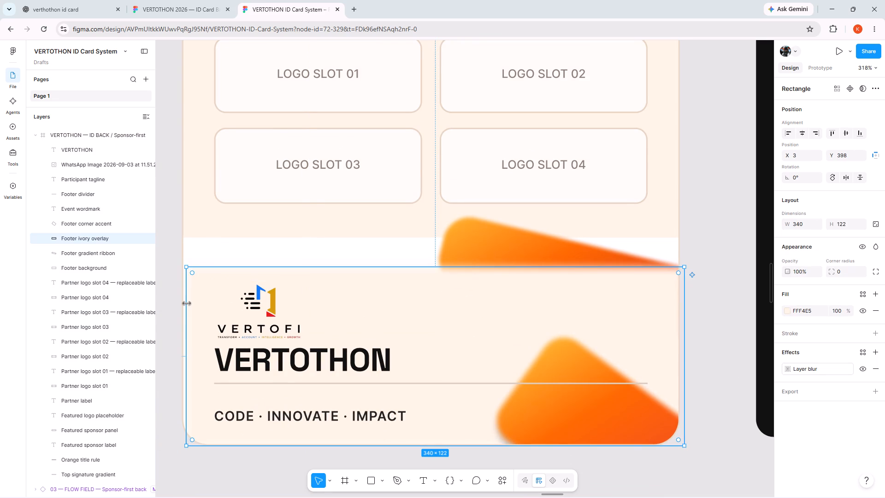
# Widen the footer's blurred ivory overlay past the card's left edge to 345 × 122 at X -2.
pyautogui.moveTo(187, 303); pyautogui.dragTo(179, 303)
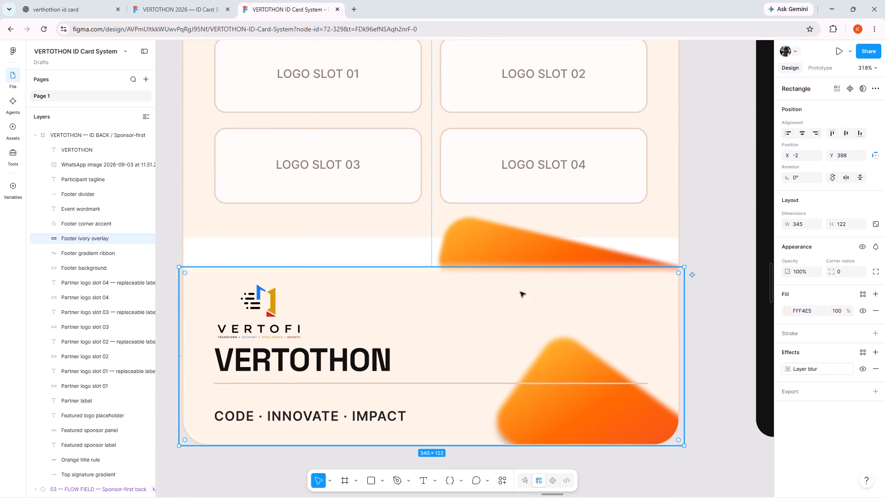
pyautogui.click(725, 236)
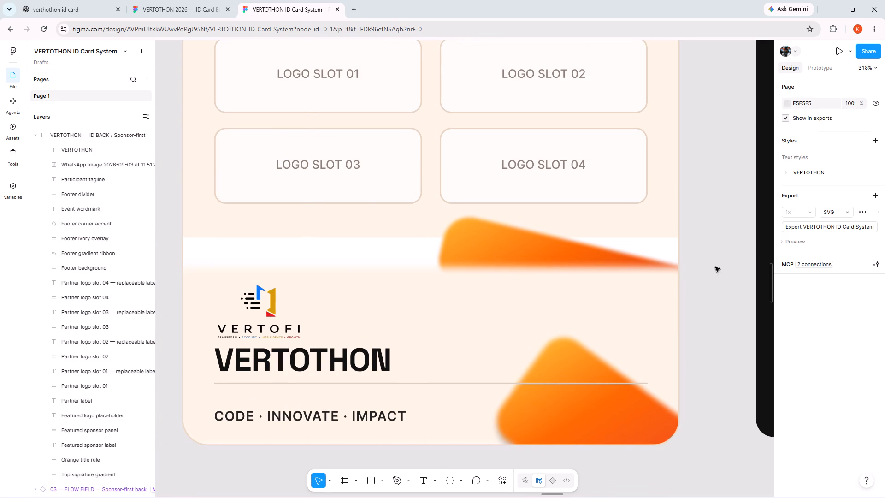
# Round the corners of the footer's blurred ivory overlay to a radius of 6.
pyautogui.click(657, 326)
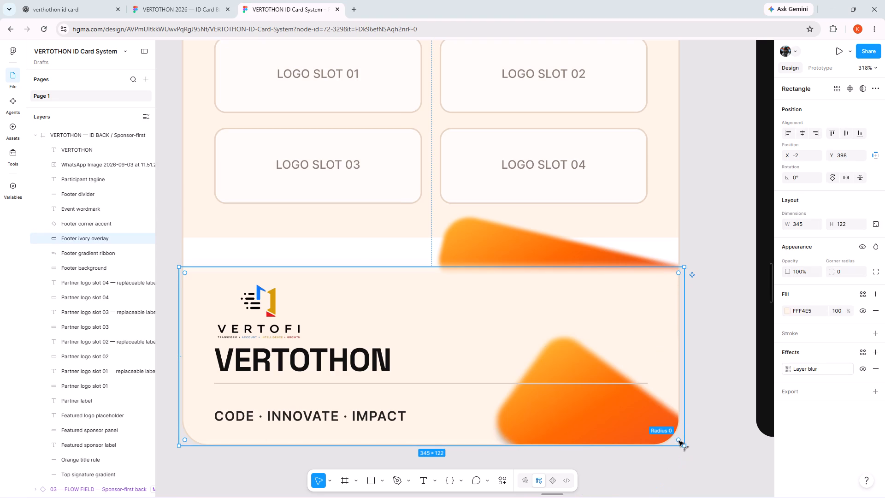
pyautogui.click(678, 440)
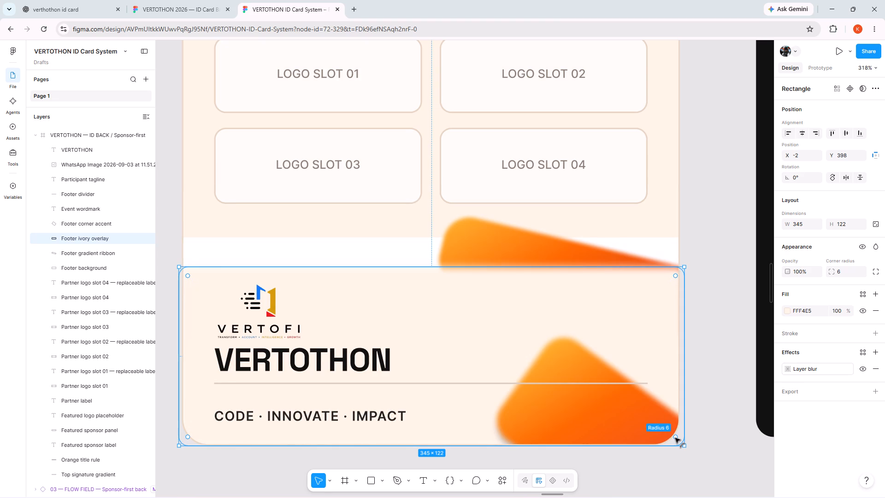
pyautogui.click(734, 429)
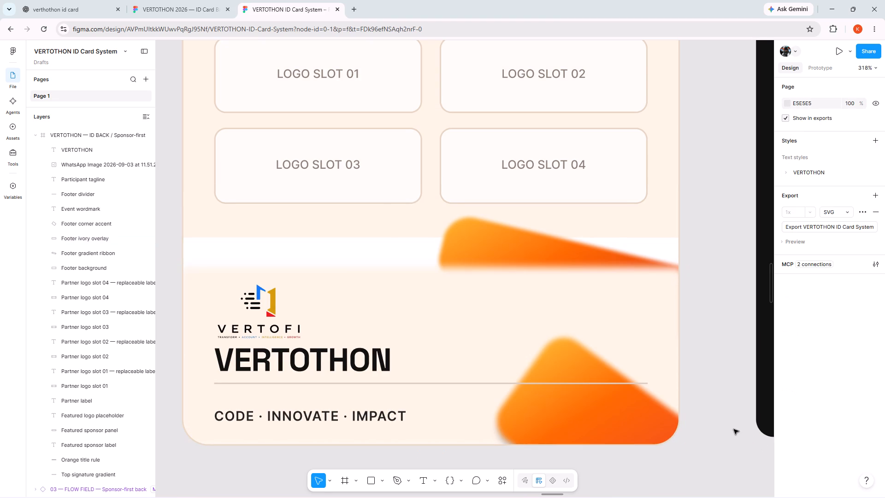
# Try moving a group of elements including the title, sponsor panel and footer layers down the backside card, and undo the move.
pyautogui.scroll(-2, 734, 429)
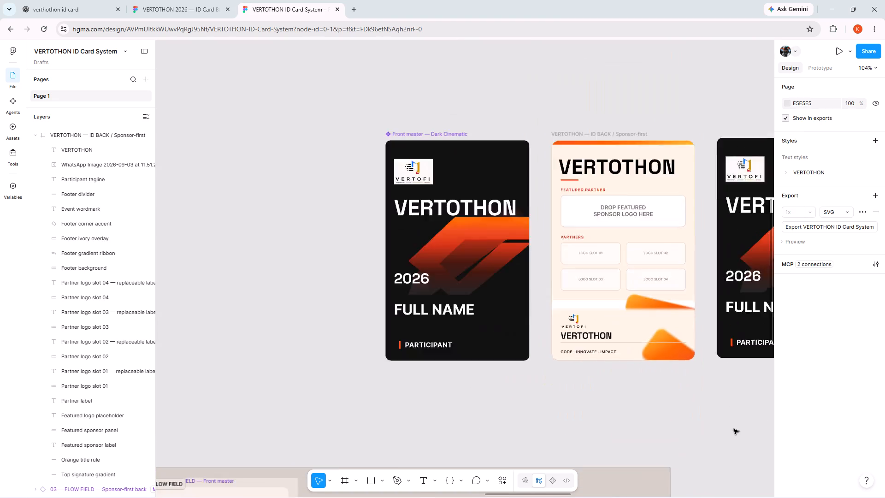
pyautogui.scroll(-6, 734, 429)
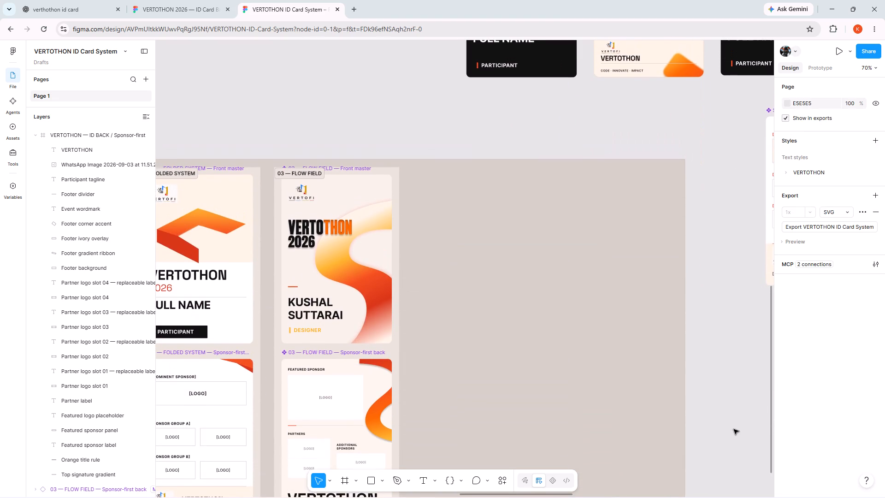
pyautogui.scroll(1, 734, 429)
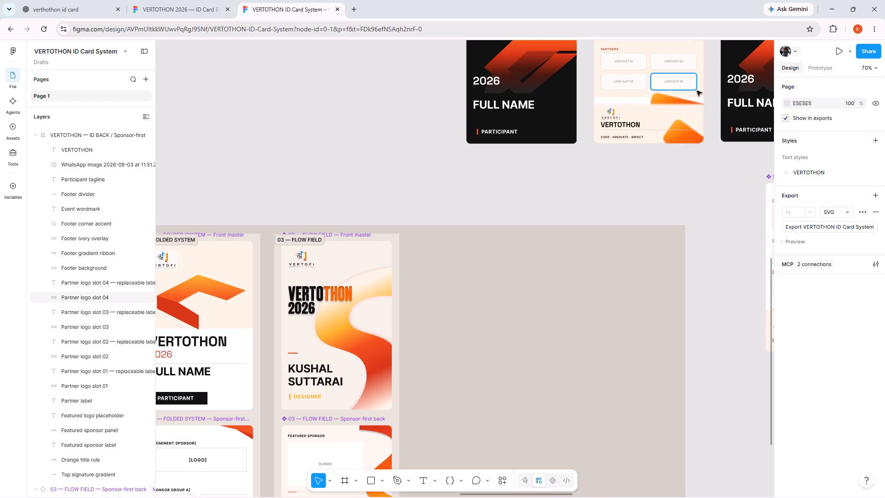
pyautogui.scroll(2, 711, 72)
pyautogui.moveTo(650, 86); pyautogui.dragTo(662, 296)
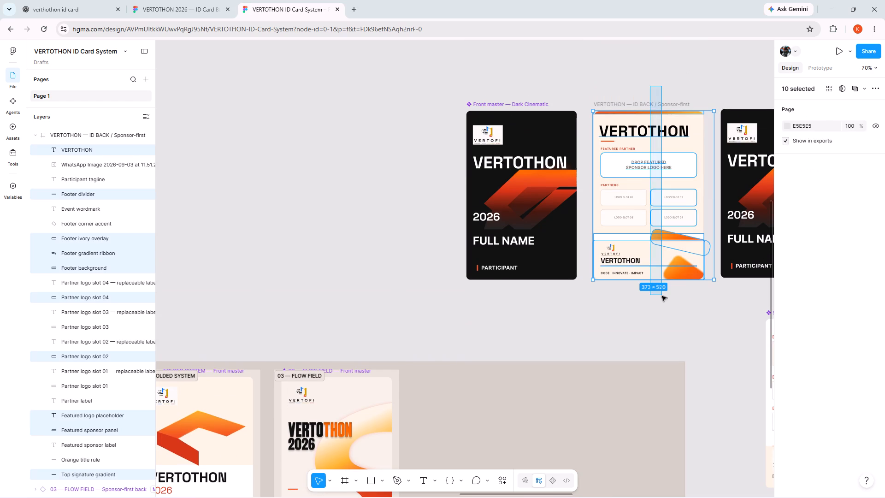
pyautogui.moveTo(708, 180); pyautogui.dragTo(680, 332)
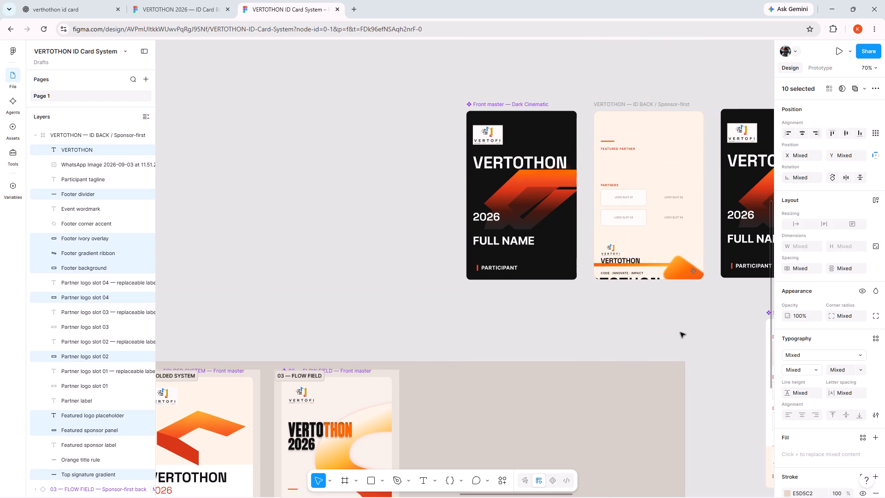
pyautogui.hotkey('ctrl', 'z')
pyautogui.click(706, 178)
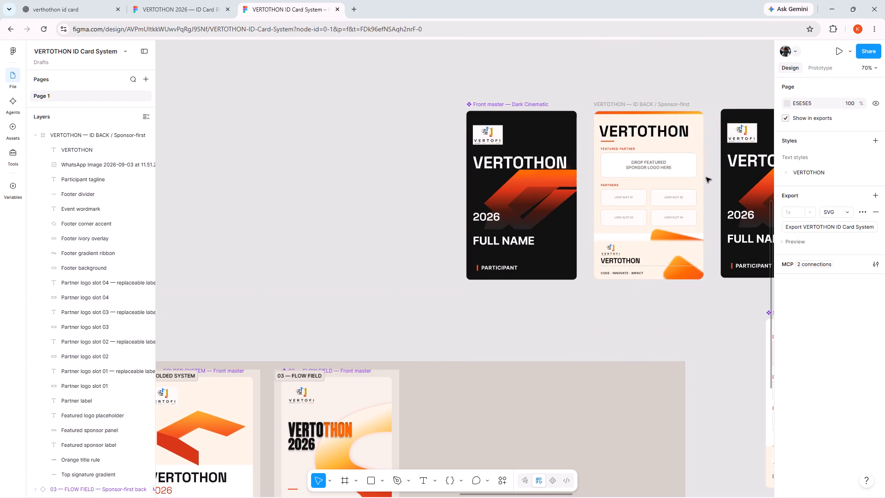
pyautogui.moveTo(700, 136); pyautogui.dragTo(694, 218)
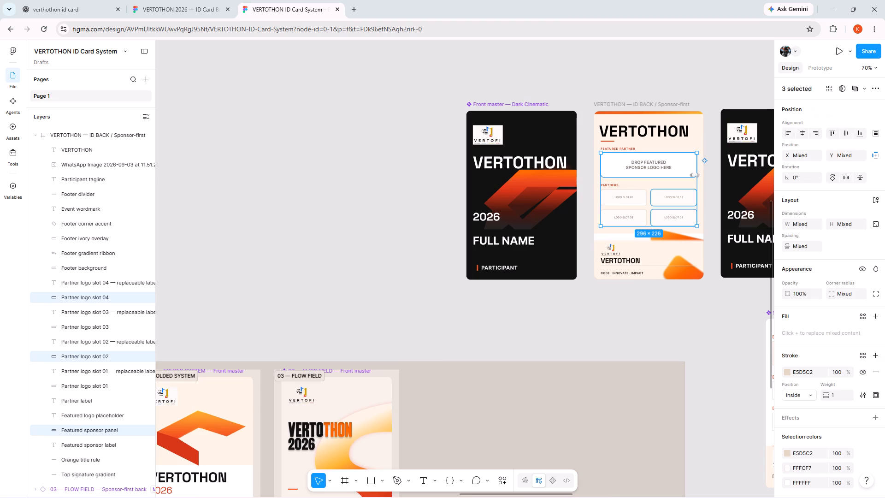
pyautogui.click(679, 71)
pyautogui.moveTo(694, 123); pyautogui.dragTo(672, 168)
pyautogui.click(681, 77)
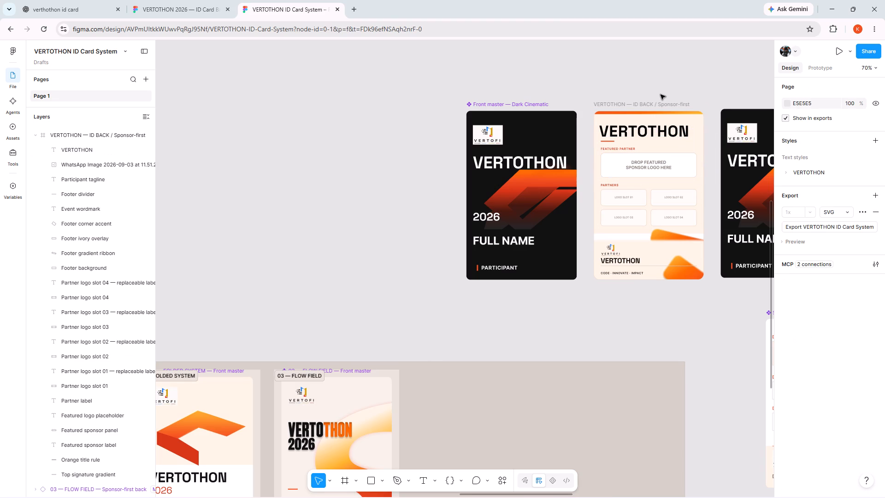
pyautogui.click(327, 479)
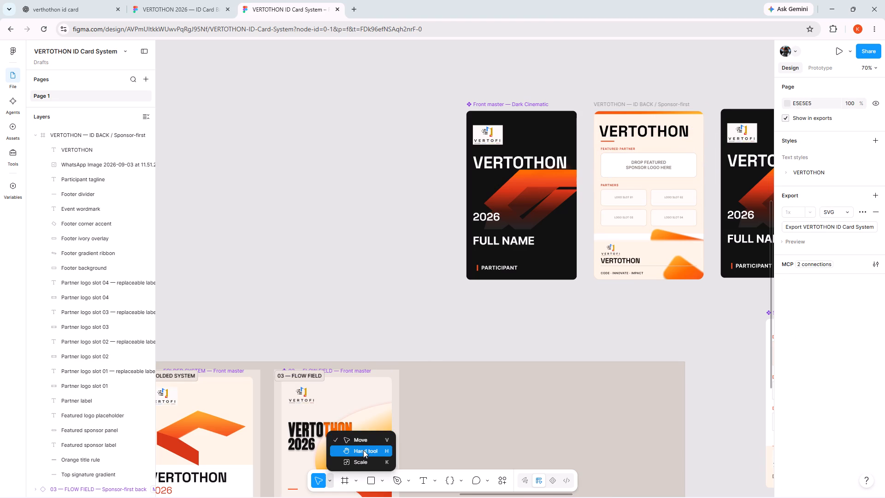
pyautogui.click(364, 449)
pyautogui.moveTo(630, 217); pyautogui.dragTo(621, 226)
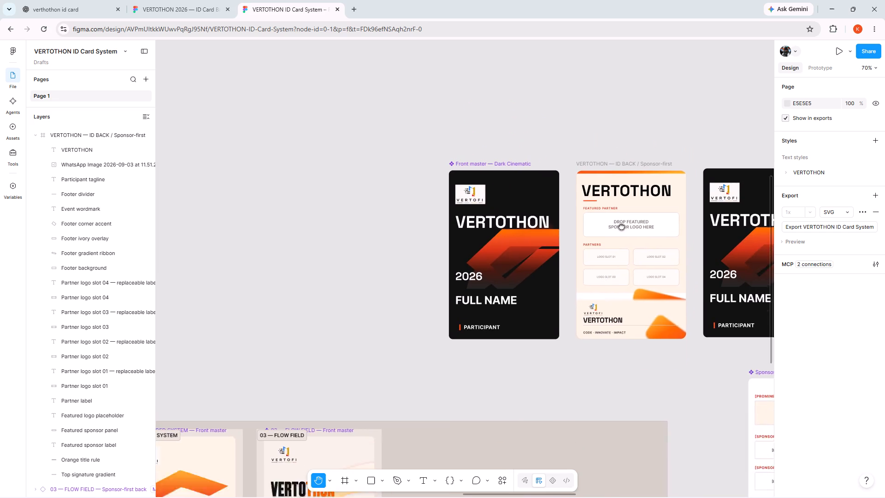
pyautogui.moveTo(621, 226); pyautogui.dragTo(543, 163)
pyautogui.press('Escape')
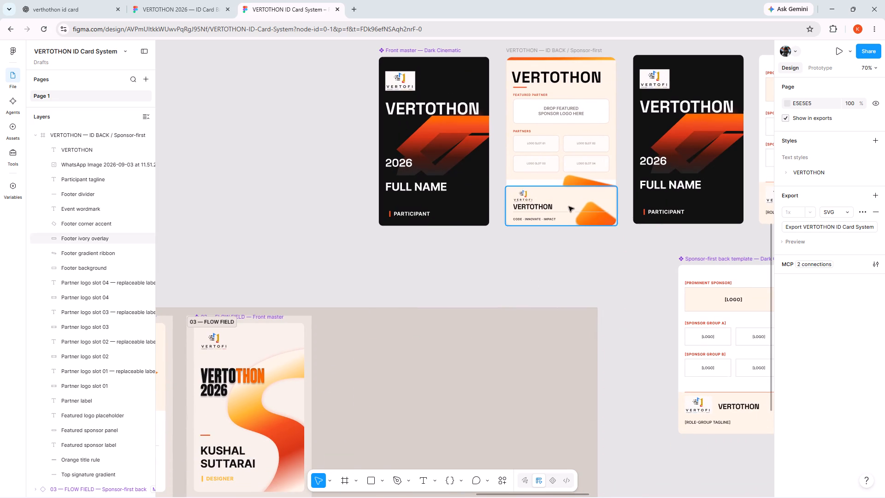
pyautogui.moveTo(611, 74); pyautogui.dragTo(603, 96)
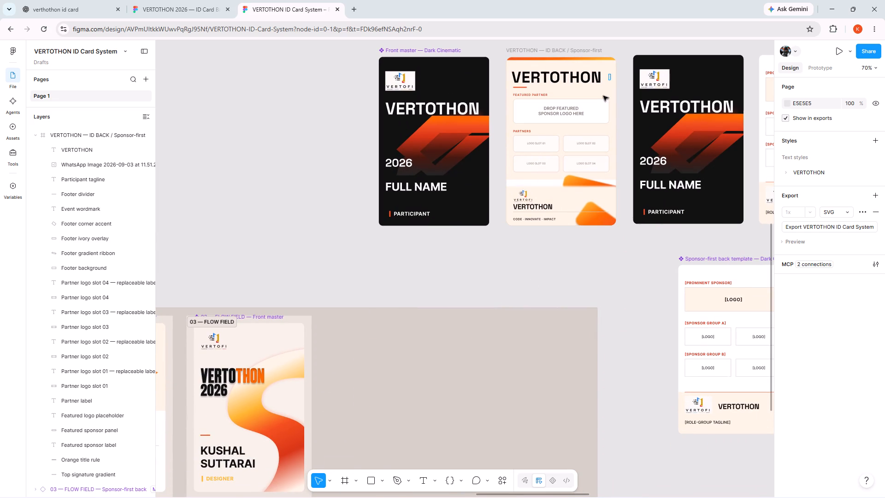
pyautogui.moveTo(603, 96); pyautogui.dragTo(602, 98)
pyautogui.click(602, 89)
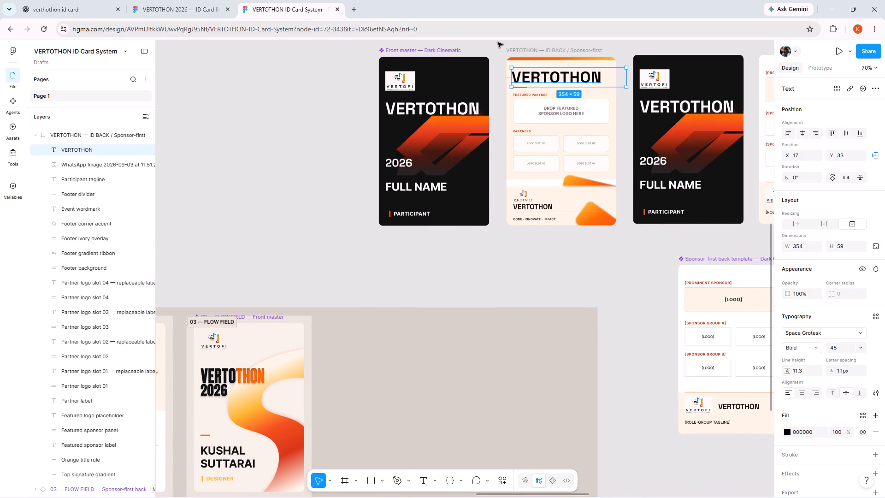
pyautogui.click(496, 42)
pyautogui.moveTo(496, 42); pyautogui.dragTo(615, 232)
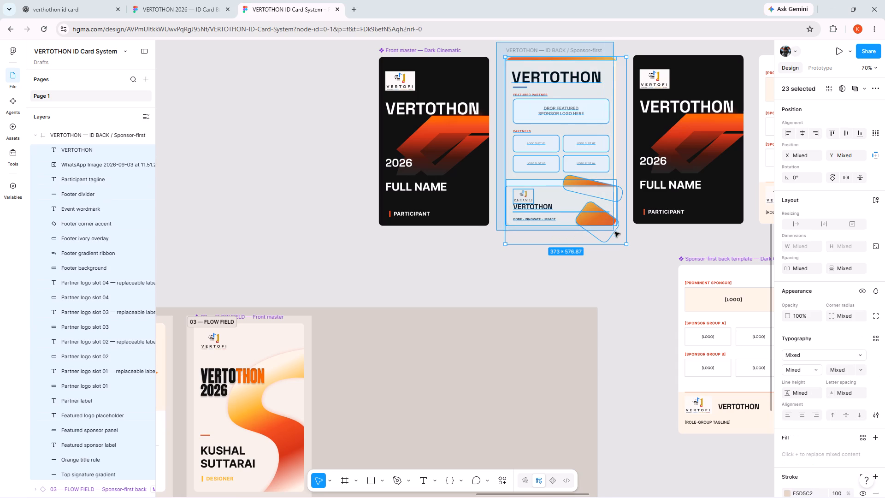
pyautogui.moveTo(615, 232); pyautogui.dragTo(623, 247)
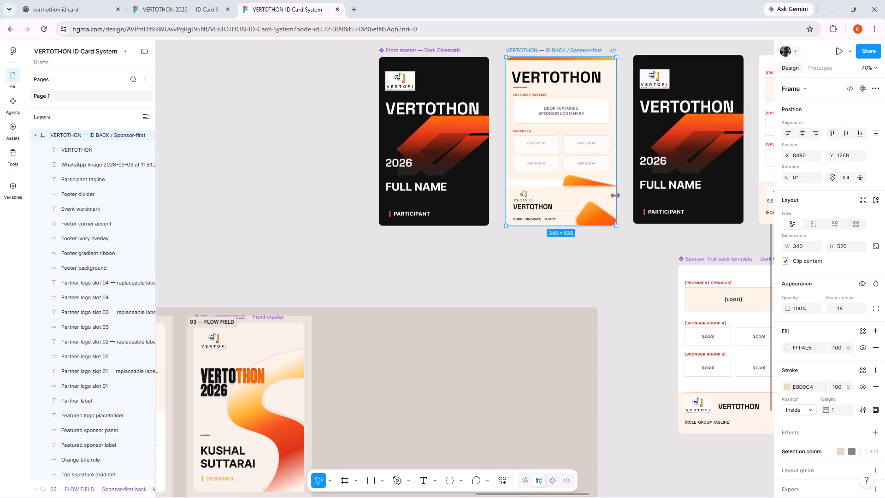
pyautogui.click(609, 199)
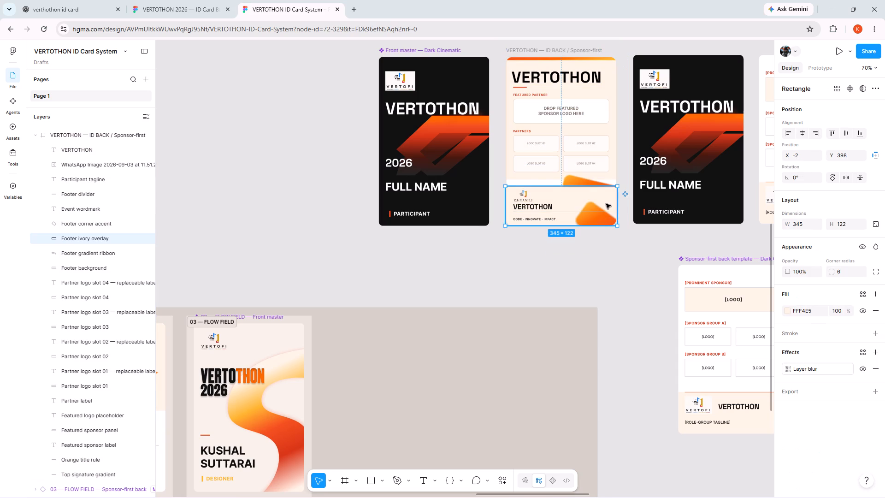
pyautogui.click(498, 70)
# Move the sponsor-first backside card and the adjacent dark front copy together into the parent section, beside the 03 — FLOW FIELD section.
pyautogui.moveTo(499, 50); pyautogui.dragTo(590, 172)
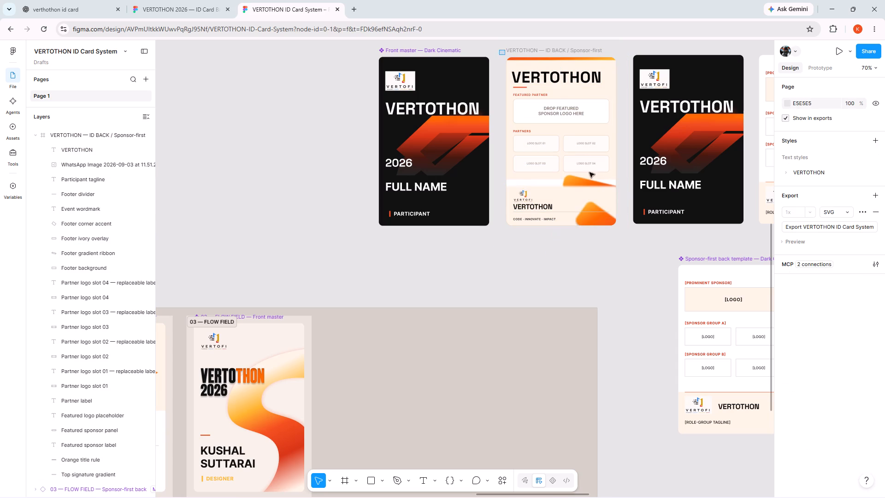
pyautogui.moveTo(590, 172); pyautogui.dragTo(636, 250)
pyautogui.moveTo(614, 77); pyautogui.dragTo(592, 151)
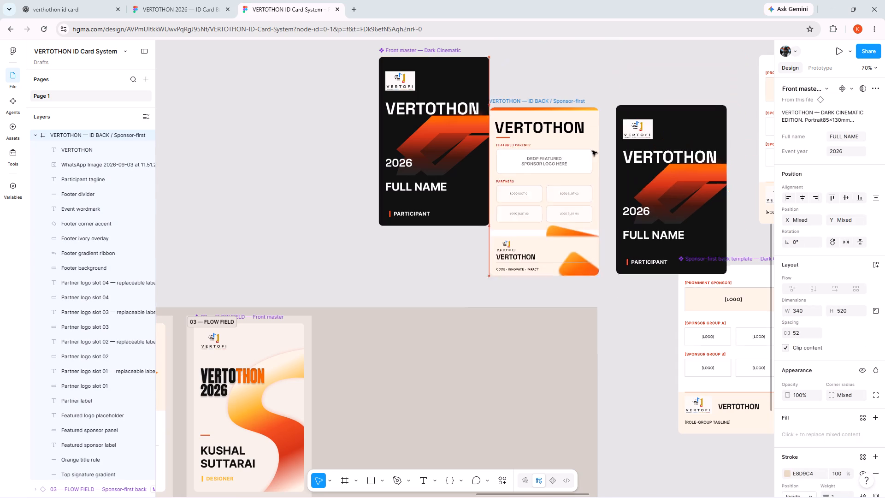
pyautogui.moveTo(592, 151); pyautogui.dragTo(429, 341)
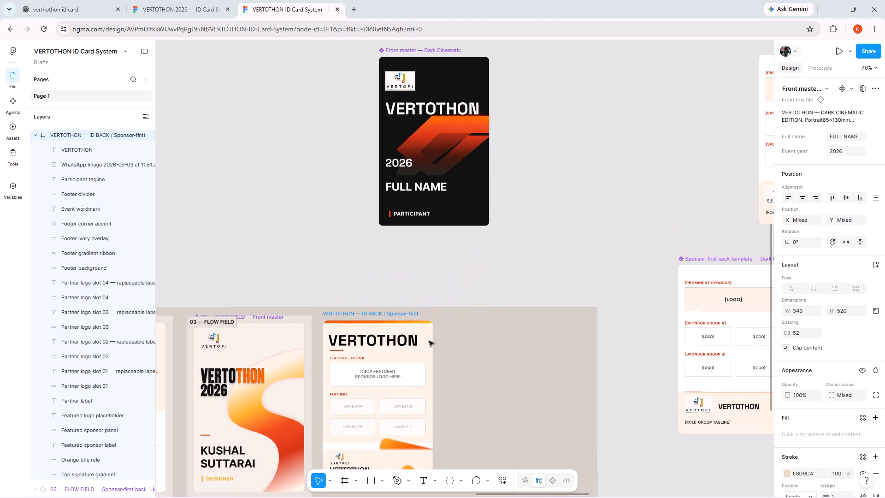
pyautogui.moveTo(429, 341); pyautogui.dragTo(423, 337)
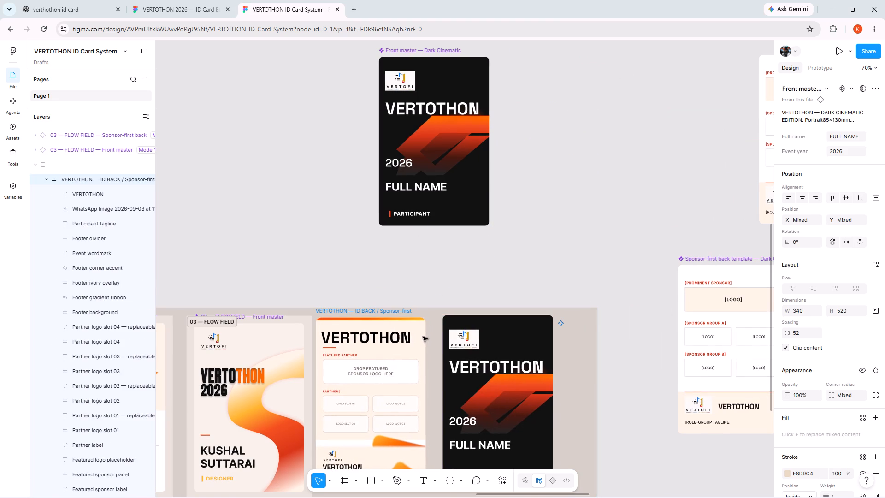
# Move the dark front copy out of the parent section to the open canvas above, at X 8811, Y 1320.
pyautogui.click(555, 241)
pyautogui.scroll(-2, 555, 241)
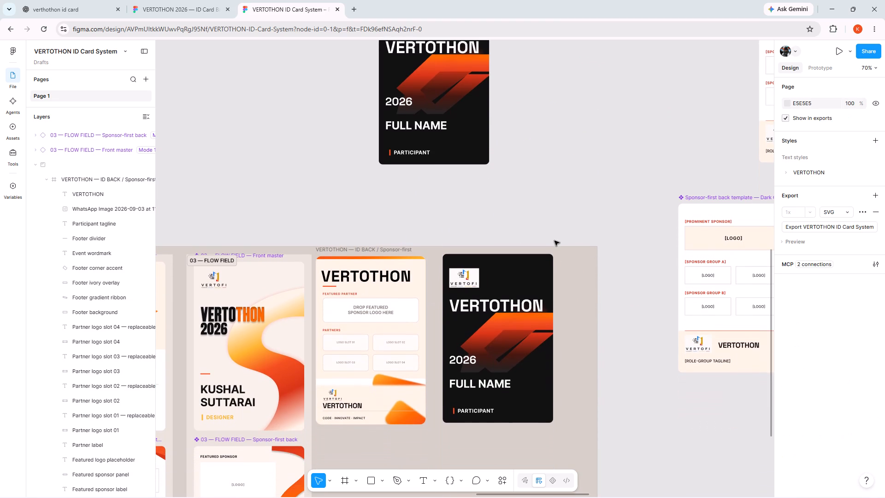
pyautogui.scroll(1, 555, 241)
pyautogui.click(534, 352)
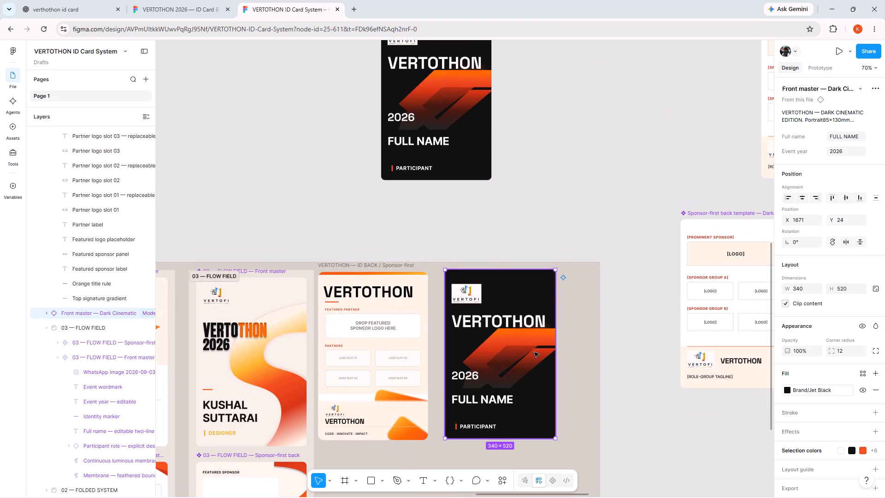
pyautogui.moveTo(534, 352); pyautogui.dragTo(702, 111)
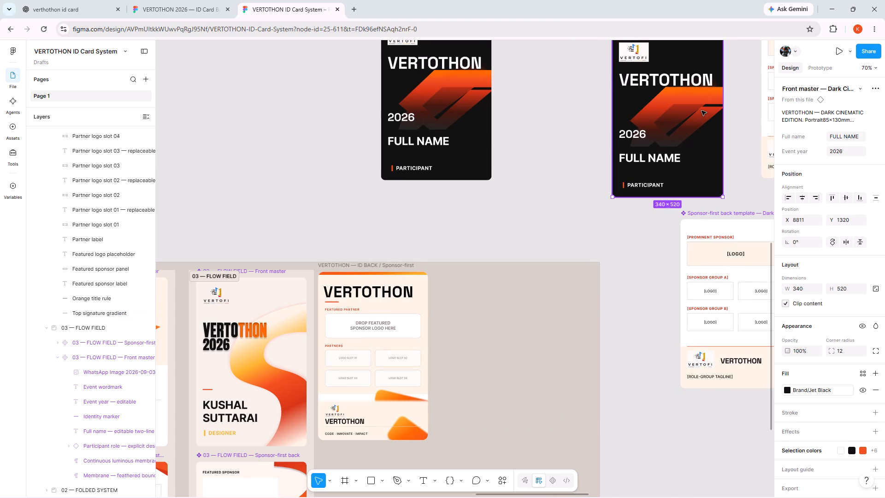
# Move the main Front master — Dark Cinematic card into the parent section beside the backside card, at X 1659, Y 24.
pyautogui.moveTo(461, 90); pyautogui.dragTo(529, 357)
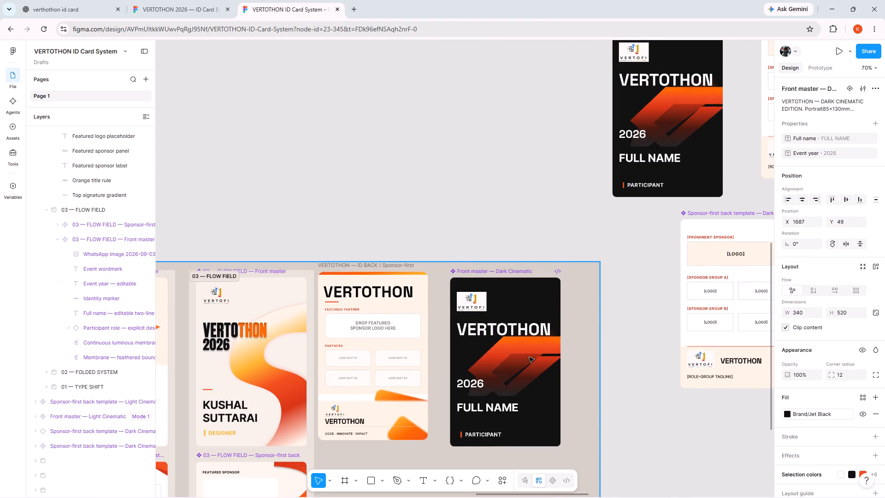
pyautogui.moveTo(529, 357); pyautogui.dragTo(520, 350)
# Move the Front master — Dark Cinematic card directly below the sponsor-first backside card, at X 1279, Y 592.
pyautogui.scroll(-3, 520, 350)
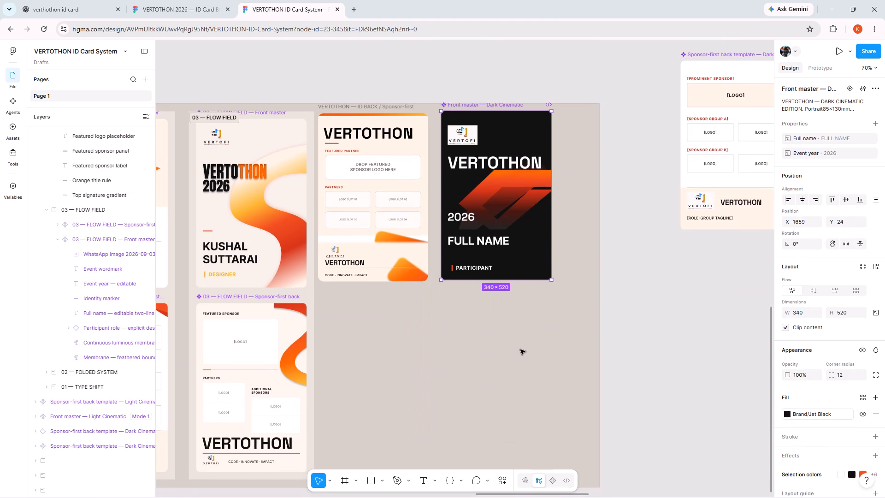
pyautogui.moveTo(419, 185); pyautogui.dragTo(415, 290)
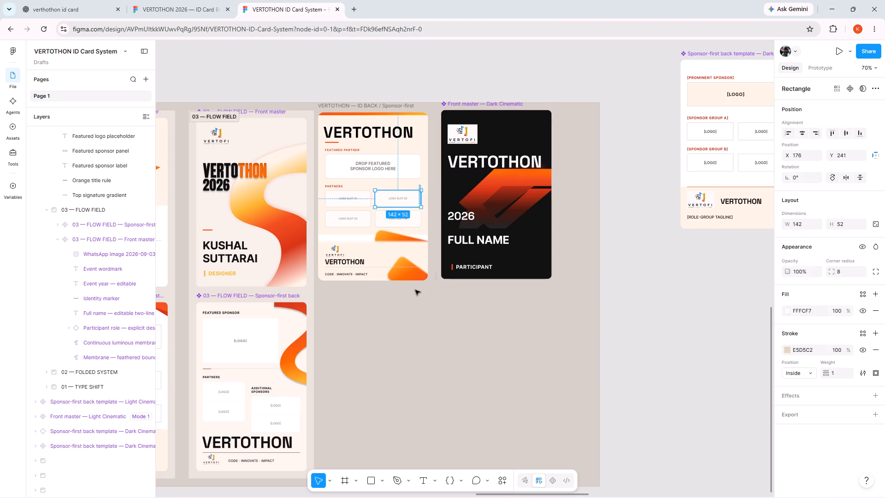
pyautogui.moveTo(415, 290); pyautogui.dragTo(416, 296)
pyautogui.click(471, 322)
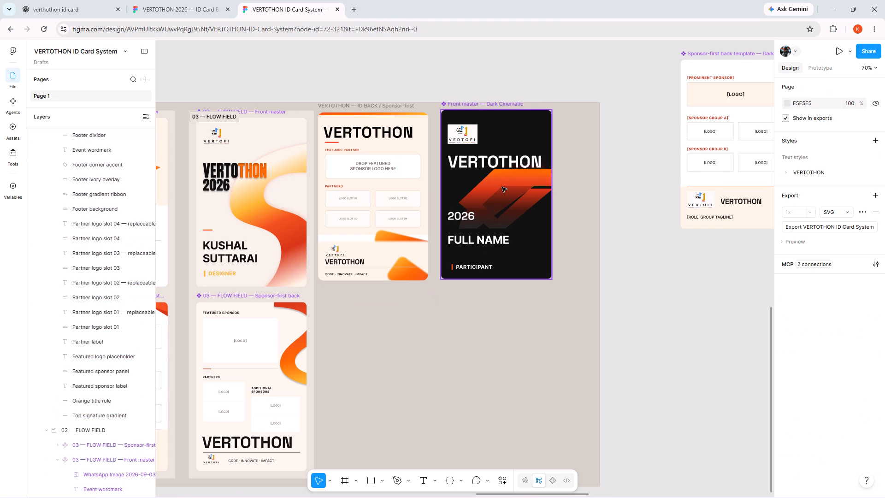
pyautogui.moveTo(501, 186); pyautogui.dragTo(385, 374)
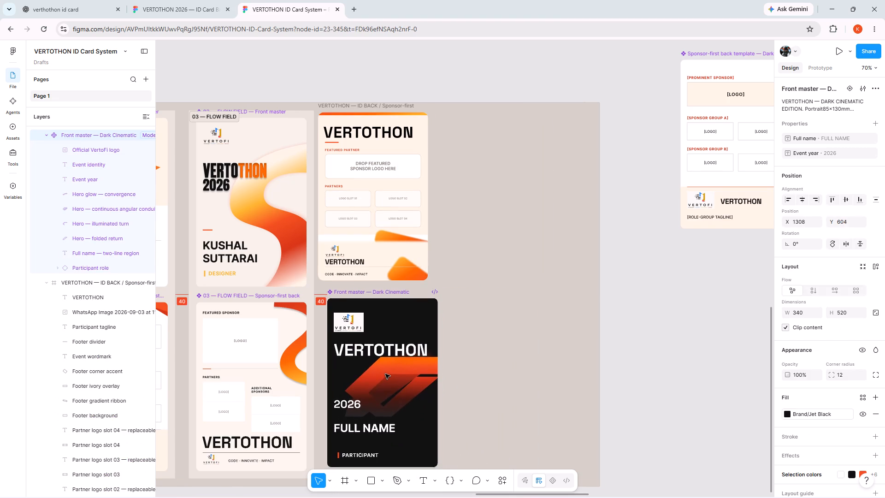
pyautogui.moveTo(385, 374); pyautogui.dragTo(384, 370)
pyautogui.moveTo(387, 367); pyautogui.dragTo(380, 365)
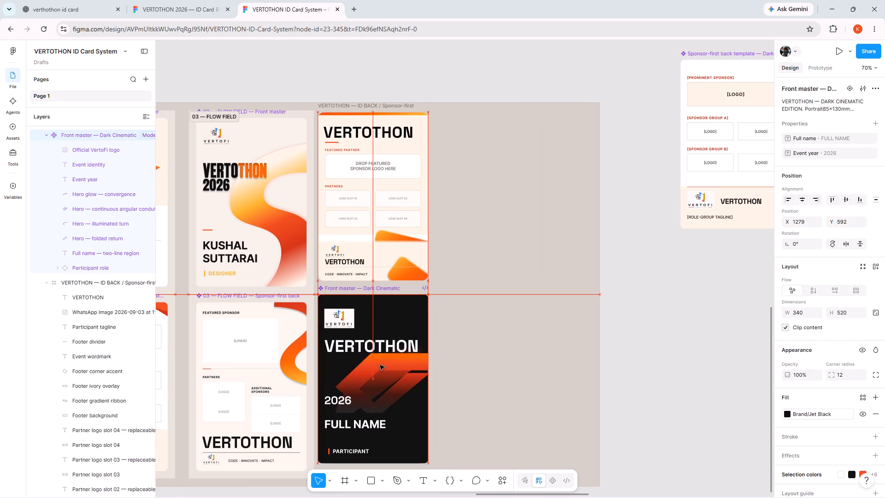
pyautogui.moveTo(380, 365); pyautogui.dragTo(379, 365)
# Move the four TYPE SHIFT and FOLDED SYSTEM cards together out of their sections onto the open canvas beside the parent section.
pyautogui.hscroll(6, 442, 362)
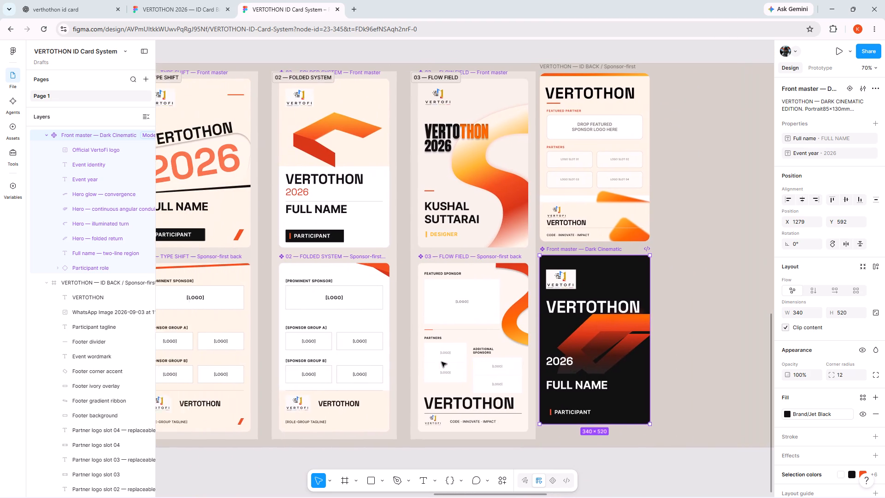
pyautogui.hscroll(1, 442, 362)
pyautogui.moveTo(175, 80); pyautogui.dragTo(282, 211)
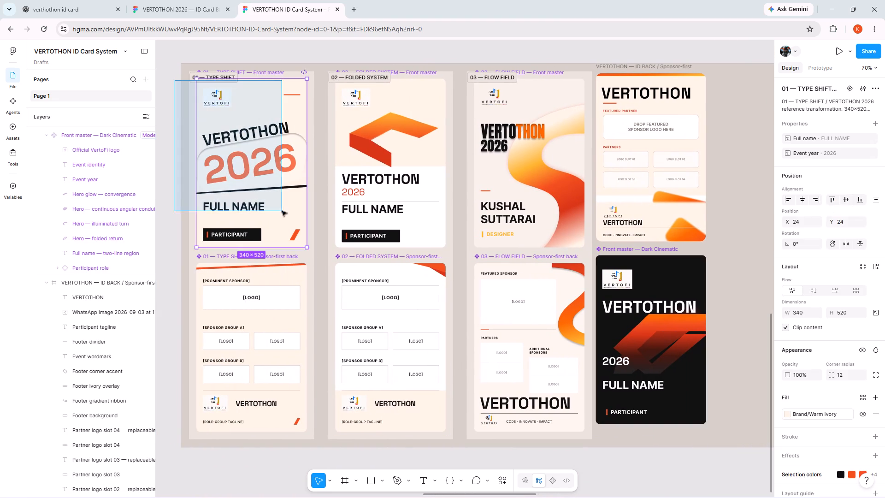
pyautogui.moveTo(282, 211); pyautogui.dragTo(431, 417)
pyautogui.moveTo(412, 365); pyautogui.dragTo(216, 73)
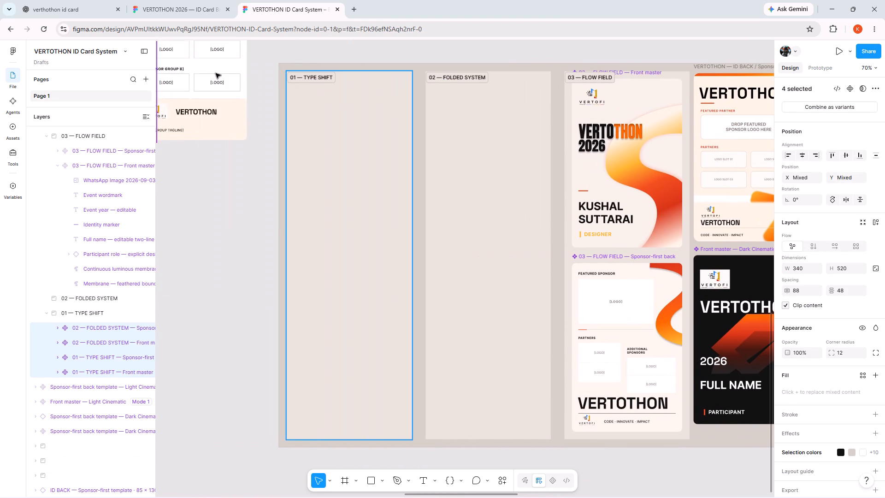
pyautogui.moveTo(216, 73); pyautogui.dragTo(239, 71)
# Delete the emptied 01 — TYPE SHIFT and 02 — FOLDED SYSTEM sections.
pyautogui.click(382, 128)
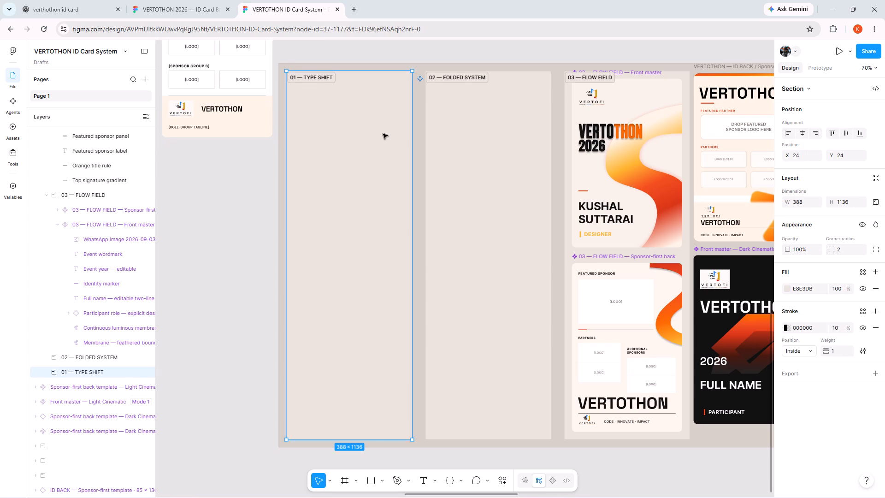
pyautogui.press('Delete')
pyautogui.click(475, 111)
pyautogui.press('Delete')
# Move the two FLOW FIELD cards, the backside card and the dark front master together toward the parent section's left edge.
pyautogui.hscroll(-1, 475, 111)
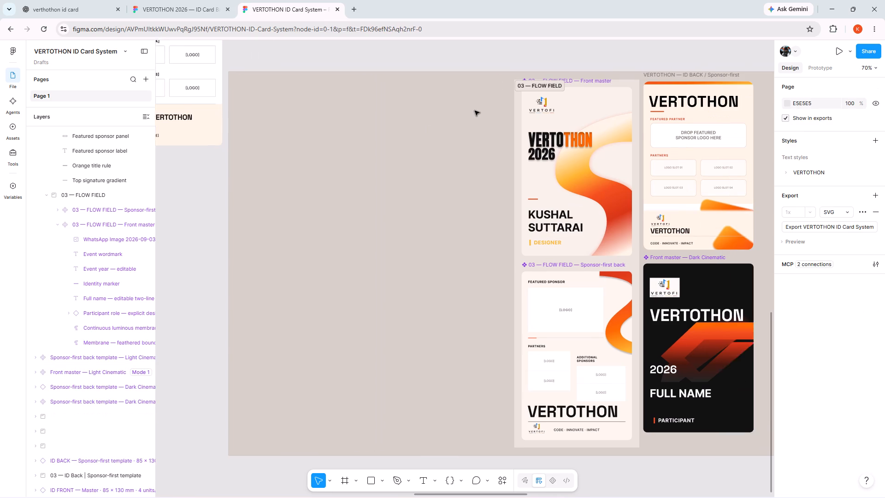
pyautogui.hscroll(-1, 475, 111)
pyautogui.moveTo(398, 89); pyautogui.dragTo(683, 383)
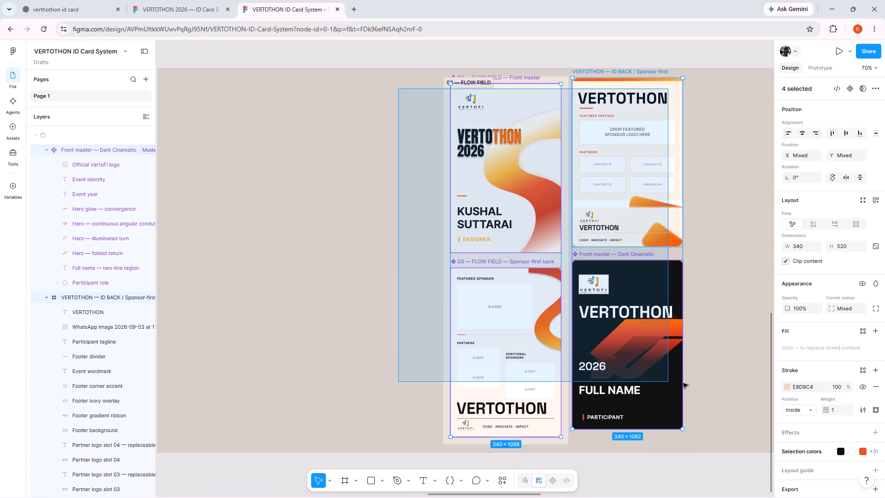
pyautogui.moveTo(683, 383); pyautogui.dragTo(716, 393)
pyautogui.moveTo(649, 334); pyautogui.dragTo(366, 328)
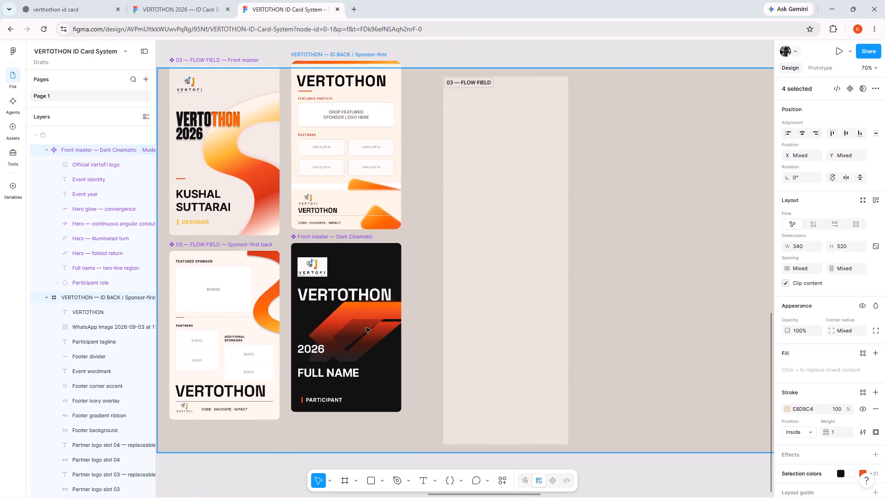
pyautogui.moveTo(366, 328); pyautogui.dragTo(368, 340)
# Delete the emptied 03 — FLOW FIELD section.
pyautogui.click(509, 300)
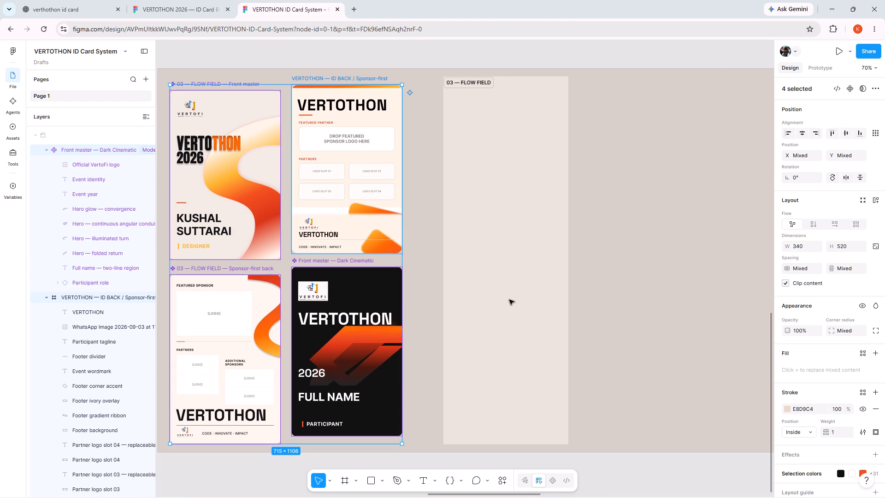
pyautogui.press('Delete')
pyautogui.hscroll(1, 509, 300)
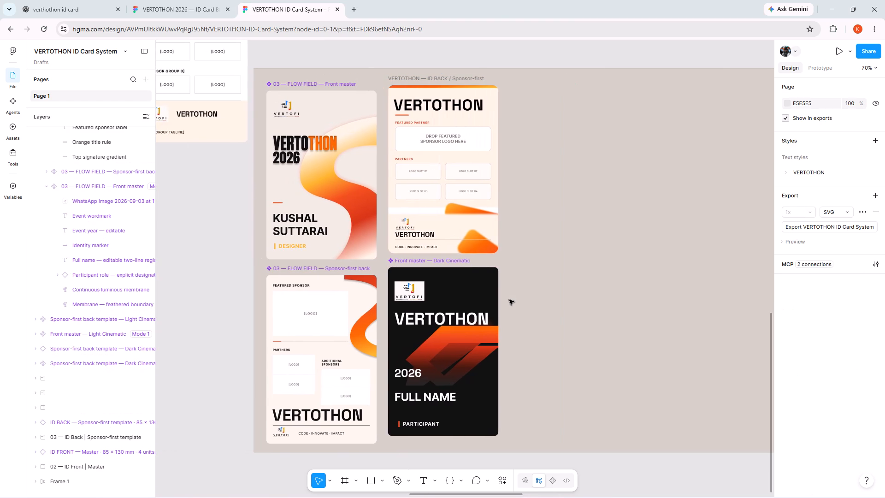
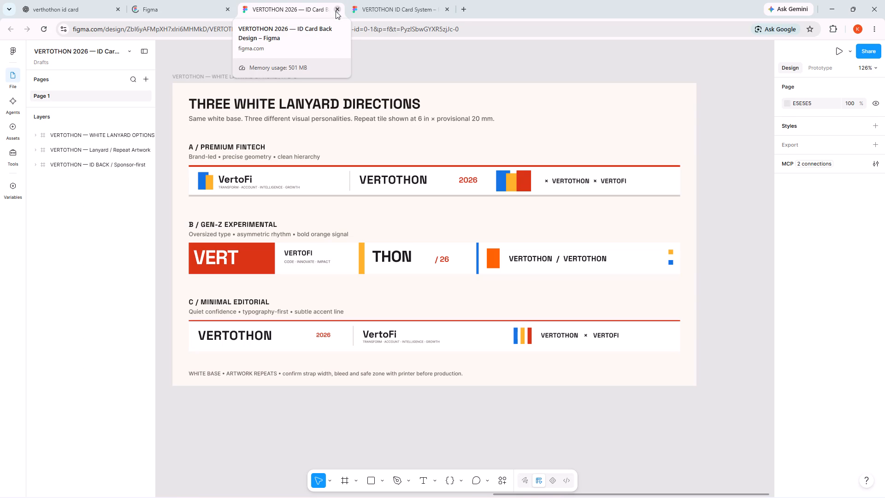
pyautogui.click(166, 0)
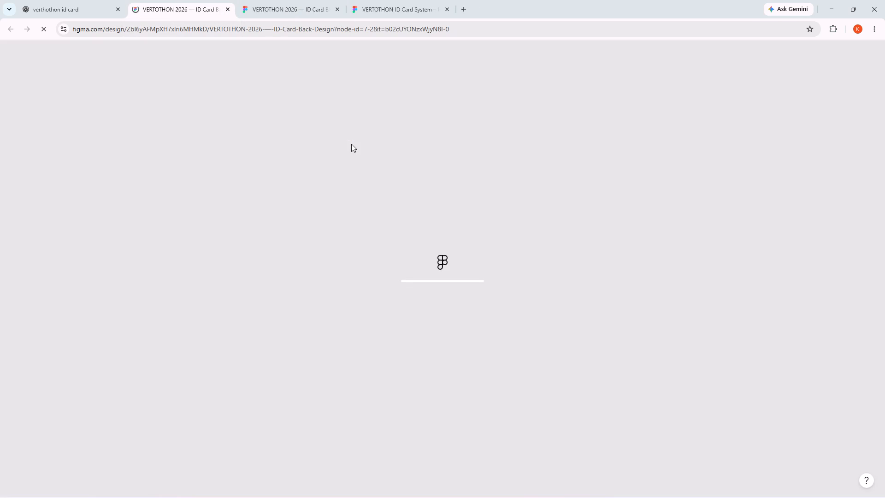
pyautogui.moveTo(435, 257); pyautogui.dragTo(475, 284)
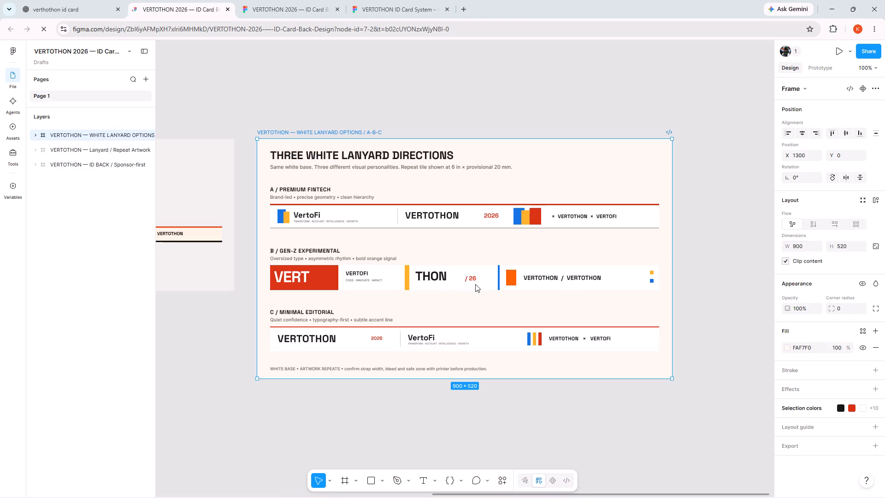
pyautogui.scroll(-1, 475, 284)
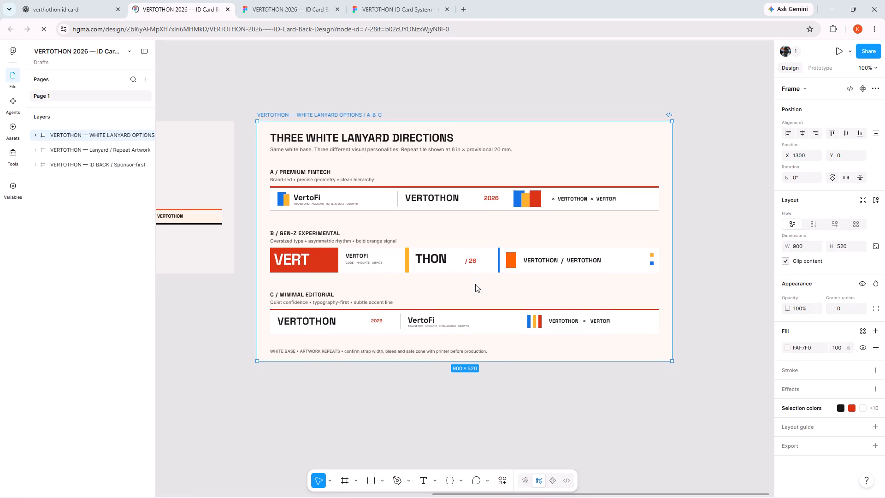
pyautogui.scroll(-1, 475, 284)
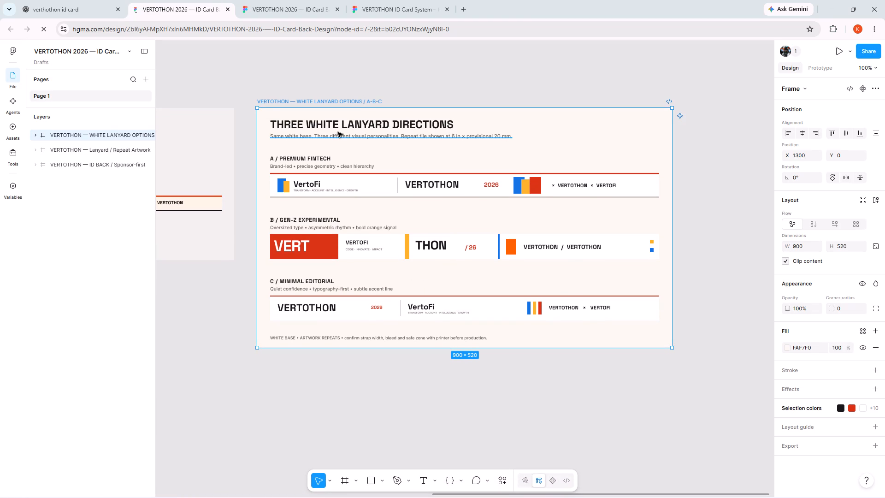
pyautogui.scroll(-2, 338, 132)
pyautogui.scroll(1, 327, 190)
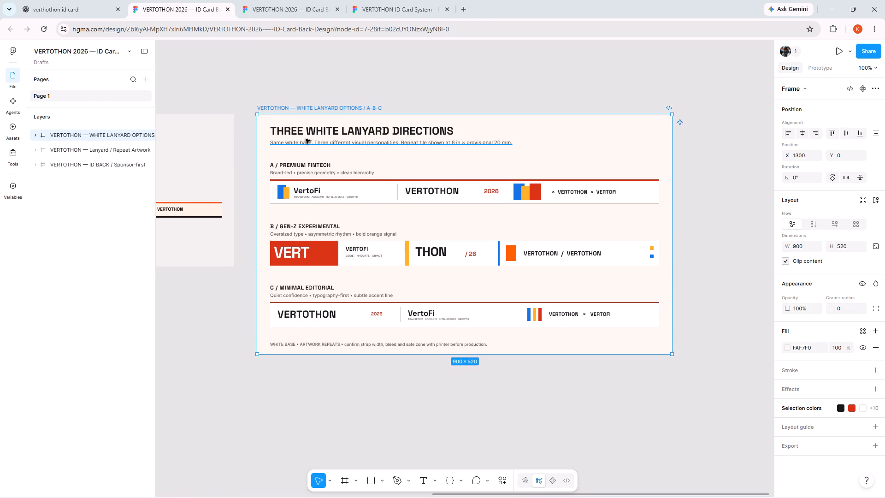
# Copy the option C / MINIMAL EDITORIAL strip into the VERTOTHON ID Card System file, in the empty area beside the cards.
pyautogui.click(283, 320)
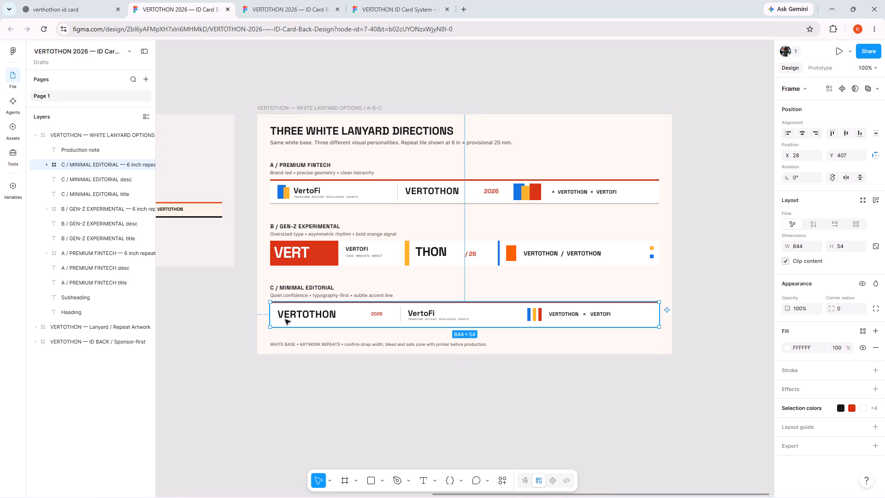
pyautogui.hotkey('ctrl', 'c')
pyautogui.click(395, 0)
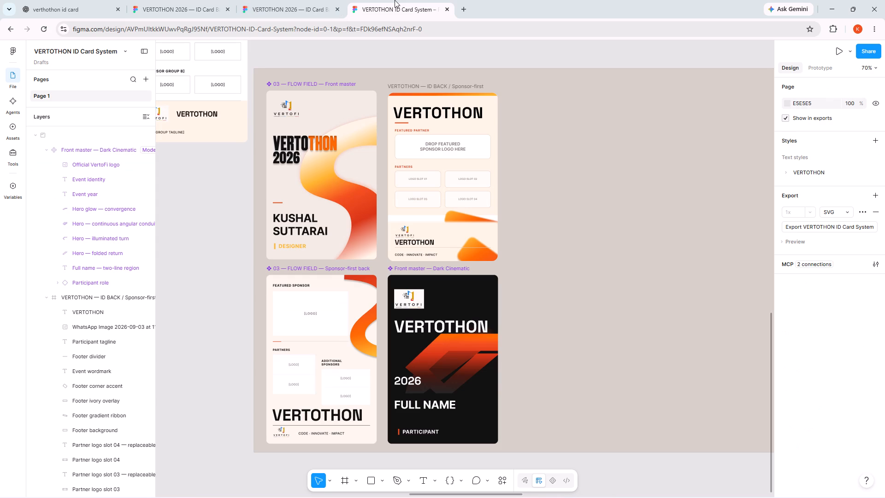
pyautogui.hscroll(-3, 547, 173)
pyautogui.hotkey('ctrl', 'v')
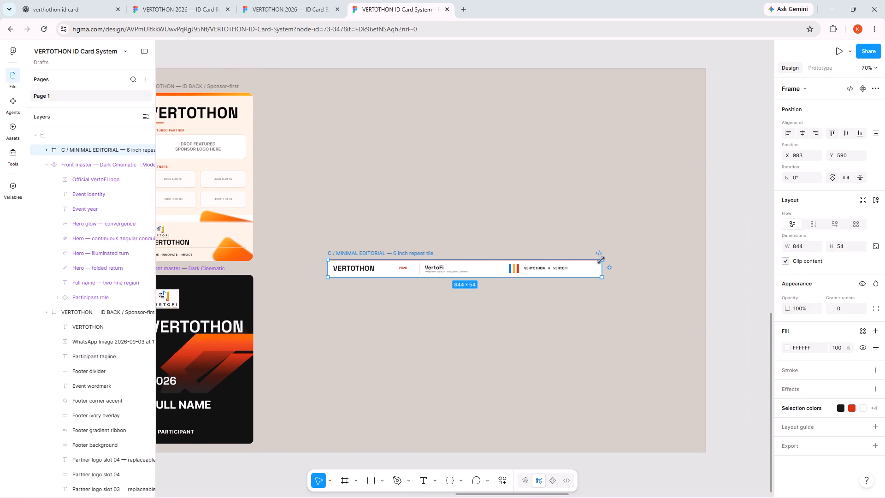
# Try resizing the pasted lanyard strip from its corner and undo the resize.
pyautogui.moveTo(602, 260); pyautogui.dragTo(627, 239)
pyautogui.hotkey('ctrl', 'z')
# Delete the White strap base rectangle and the small 2026 year text from the pasted lanyard strip.
pyautogui.hscroll(5, 471, 320)
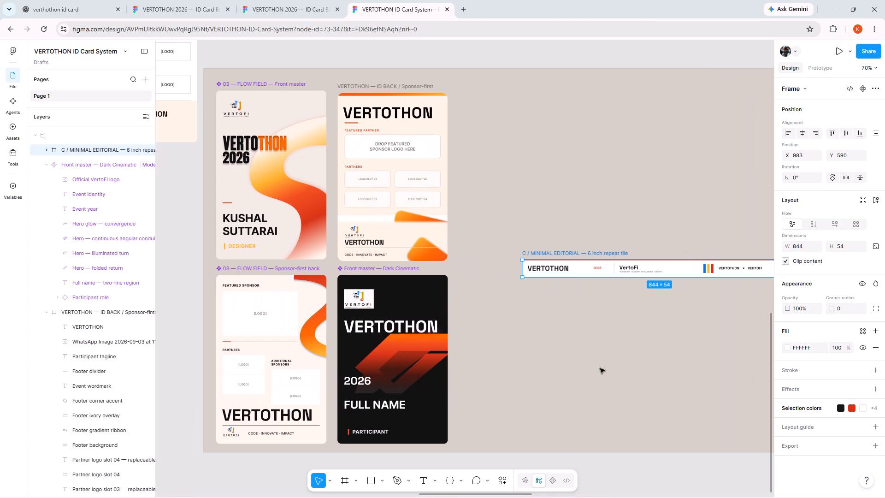
pyautogui.hscroll(-3, 600, 368)
pyautogui.doubleClick(456, 269)
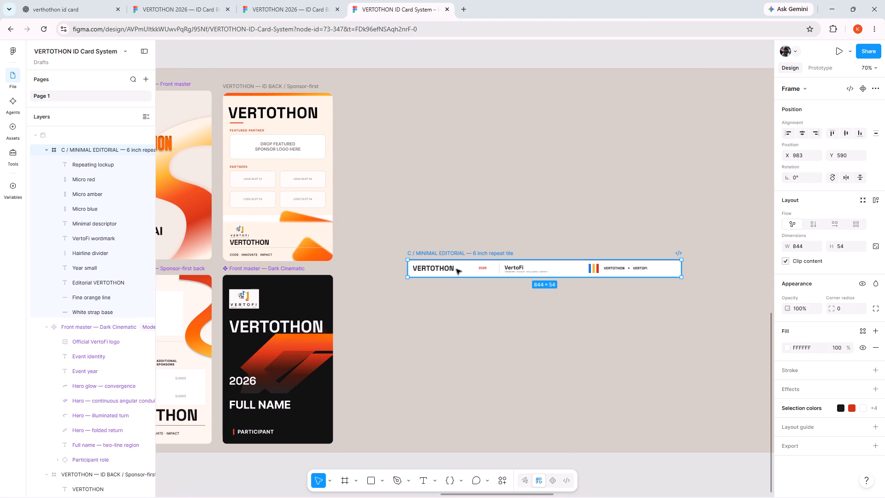
pyautogui.click(487, 274)
pyautogui.doubleClick(488, 269)
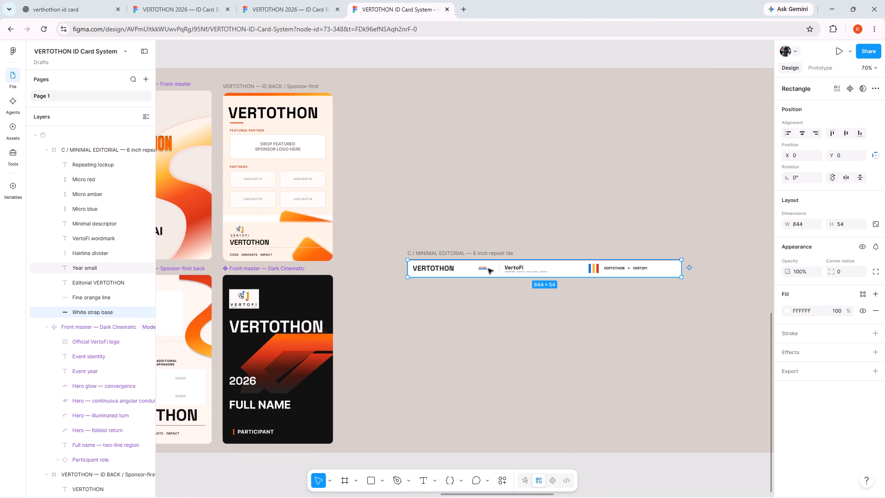
pyautogui.press('BackSpace')
pyautogui.press('Delete')
pyautogui.click(485, 268)
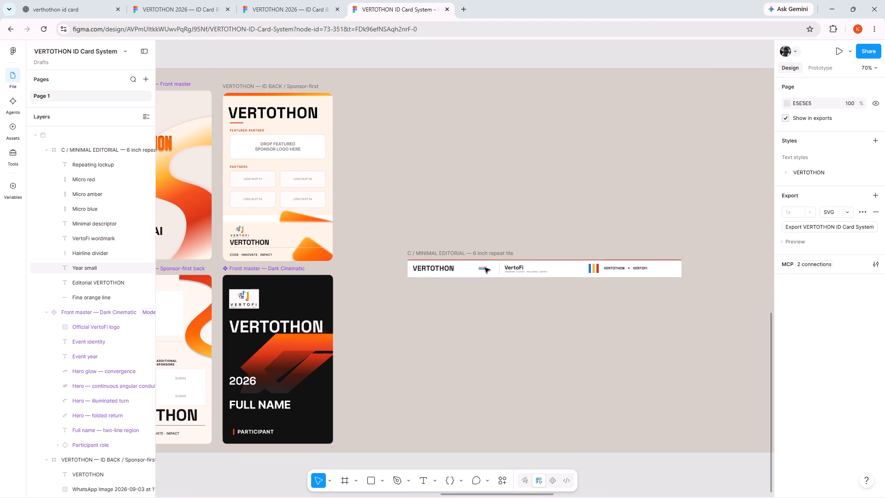
pyautogui.press('Delete')
# Delete the Editorial VERTOTHON text from the start of the lanyard strip.
pyautogui.hscroll(1, 485, 268)
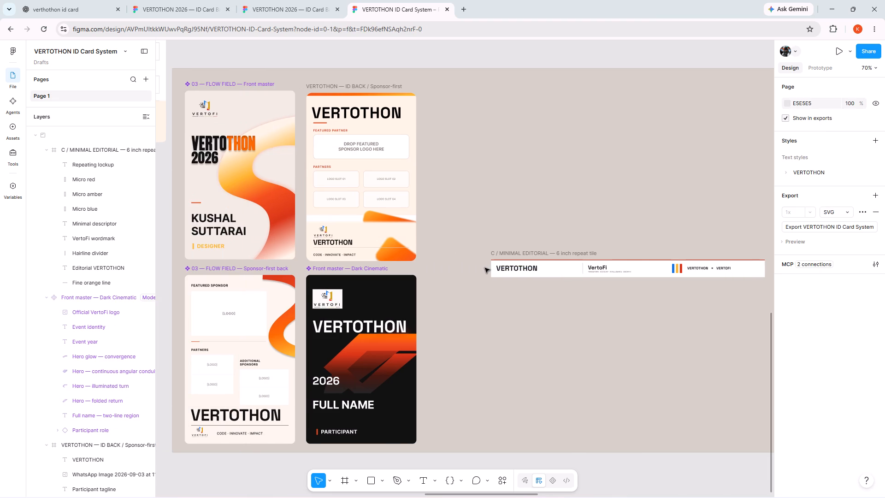
pyautogui.rightClick(488, 268)
pyautogui.click(455, 279)
pyautogui.click(506, 269)
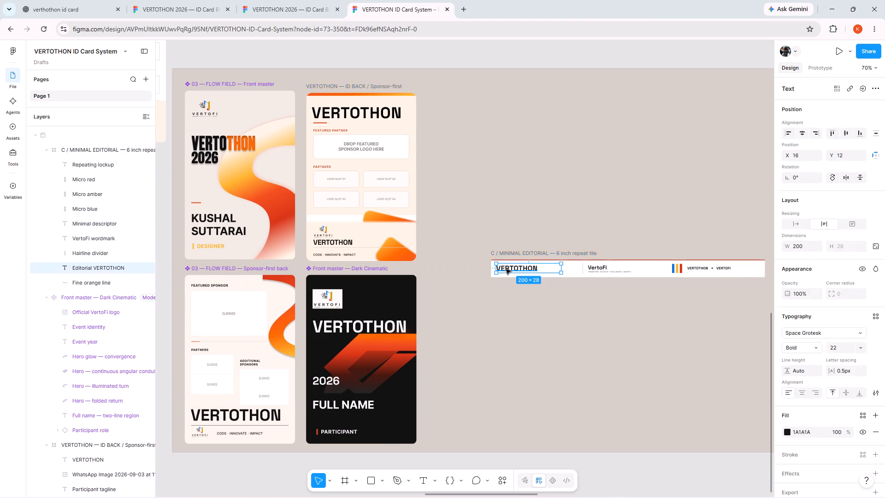
pyautogui.press('Delete')
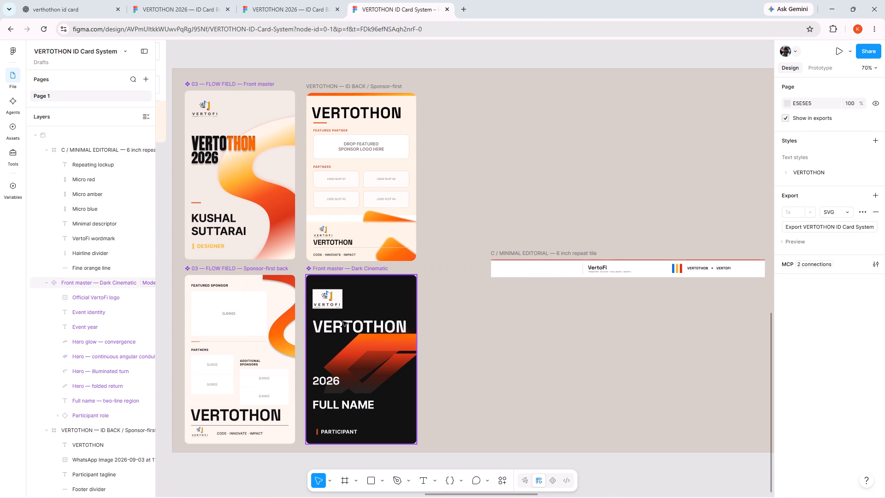
# Copy the VERTOTHON title from the Front master — Dark Cinematic card into the lanyard strip and size its text box to about 264 × 63.
pyautogui.click(364, 331)
pyautogui.doubleClick(347, 324)
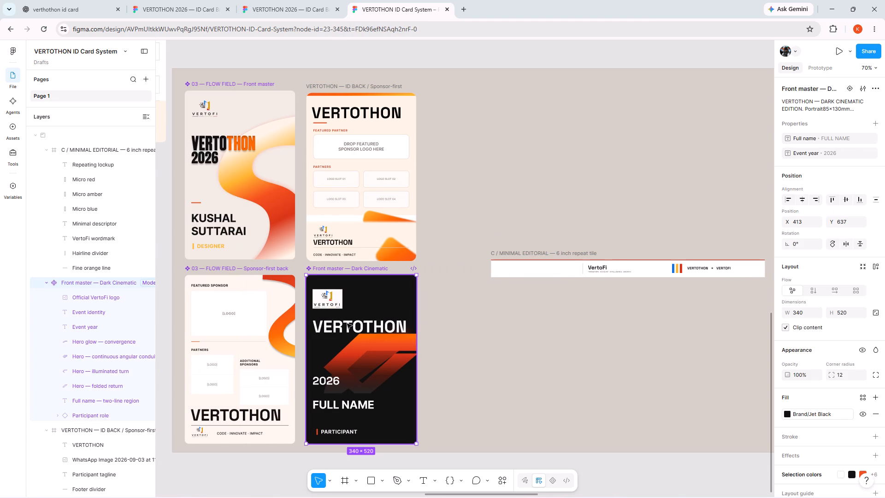
pyautogui.hotkey('ctrl', 'x')
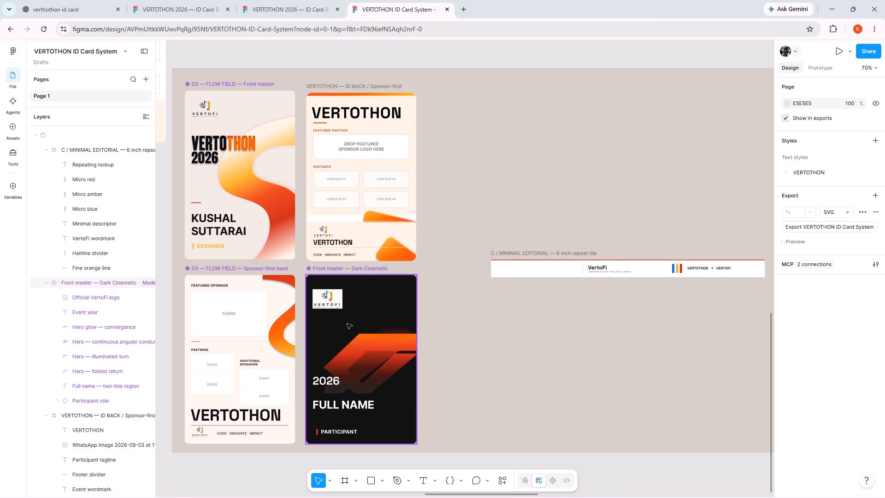
pyautogui.hotkey('ctrl', 'z')
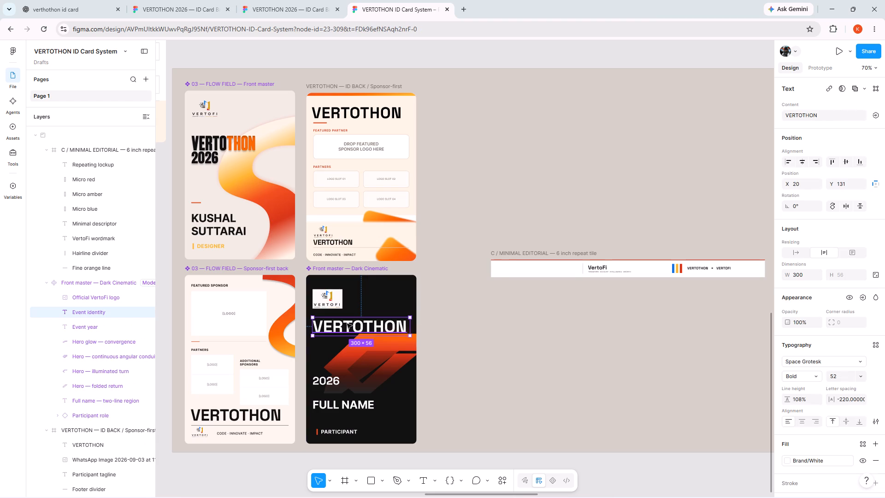
pyautogui.hotkey('ctrl', 'c')
pyautogui.click(537, 276)
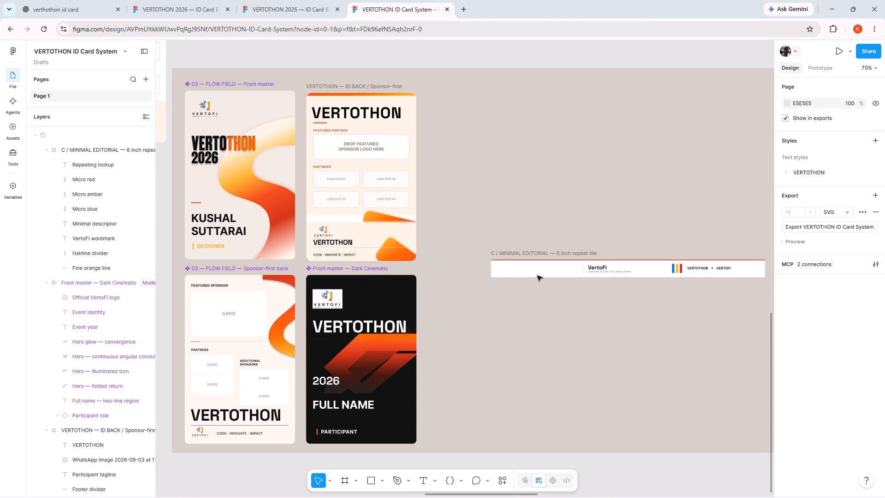
pyautogui.hscroll(-1, 537, 276)
pyautogui.hotkey('ctrl', 'v')
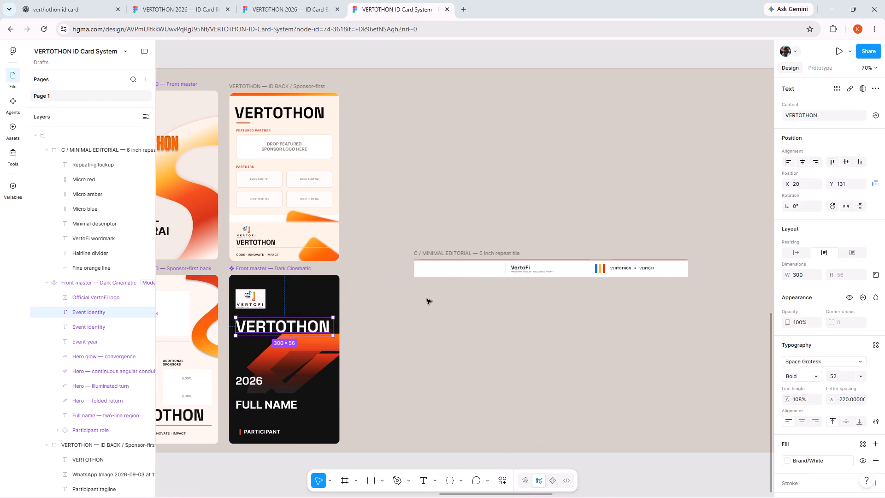
pyautogui.moveTo(289, 328); pyautogui.dragTo(445, 274)
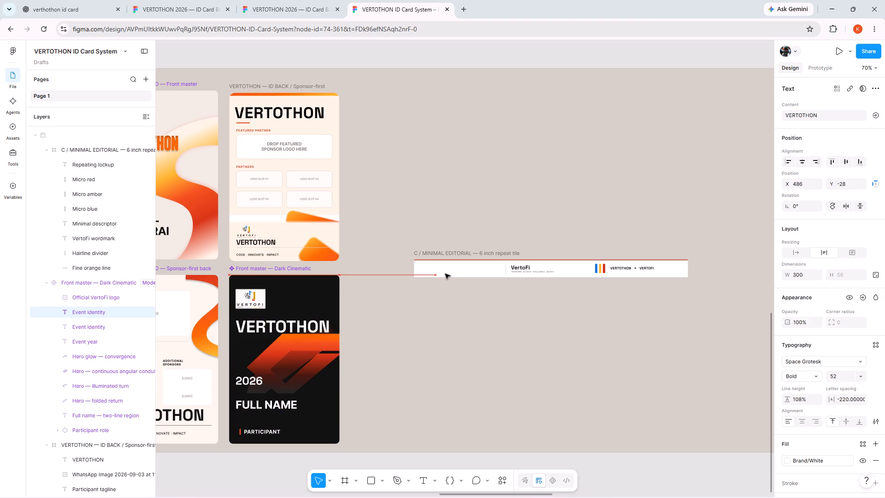
pyautogui.moveTo(445, 274); pyautogui.dragTo(479, 271)
pyautogui.moveTo(525, 280); pyautogui.dragTo(512, 280)
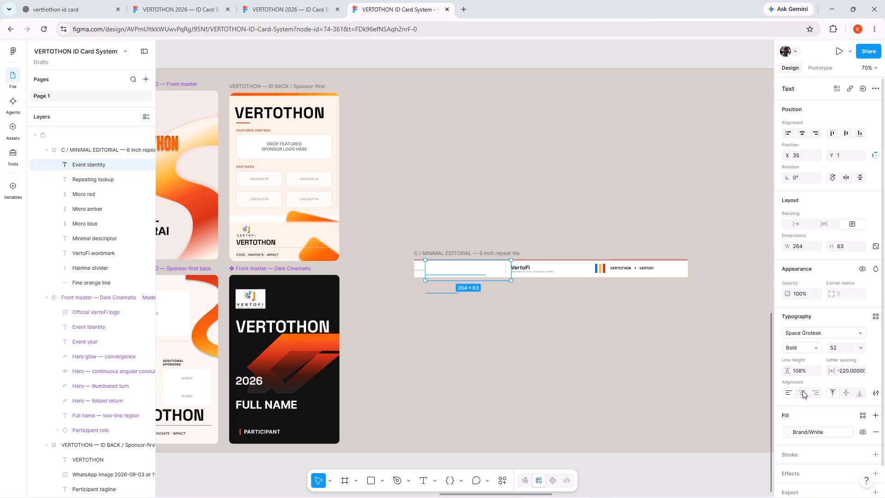
# Change the fill of the title in the lanyard strip to the Brand colour Jet Black.
pyautogui.click(801, 435)
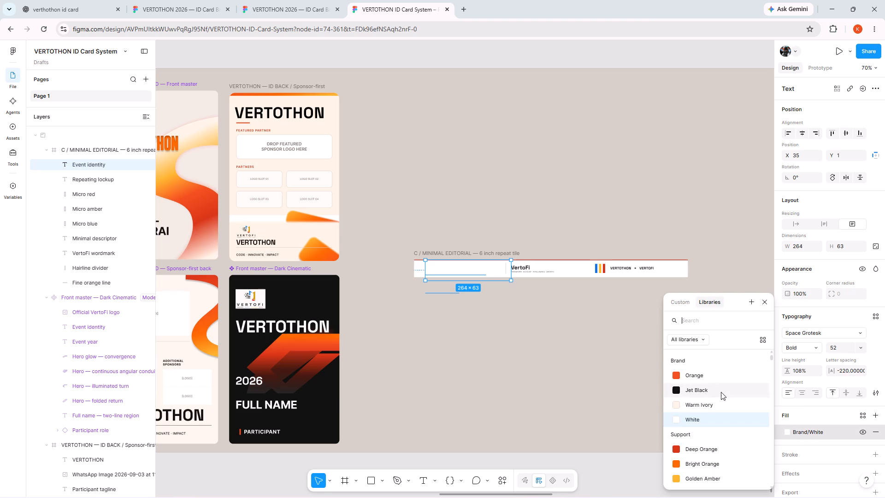
pyautogui.click(714, 389)
pyautogui.rightClick(536, 343)
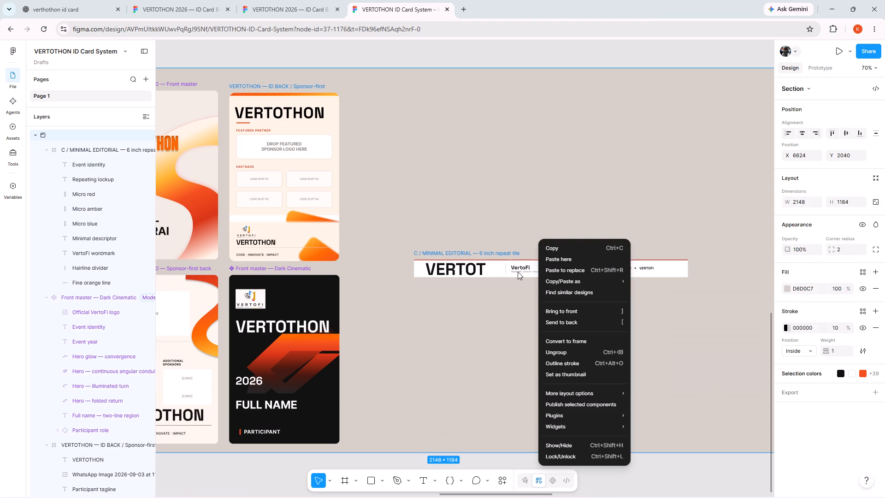
pyautogui.click(476, 271)
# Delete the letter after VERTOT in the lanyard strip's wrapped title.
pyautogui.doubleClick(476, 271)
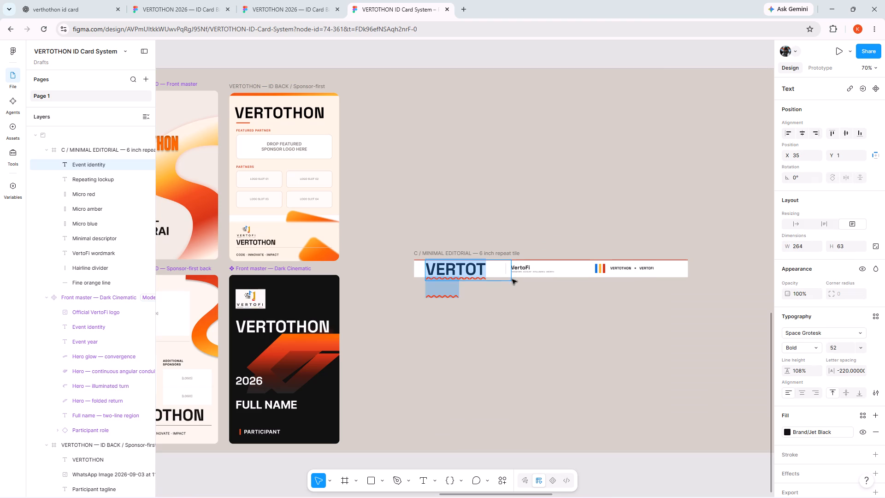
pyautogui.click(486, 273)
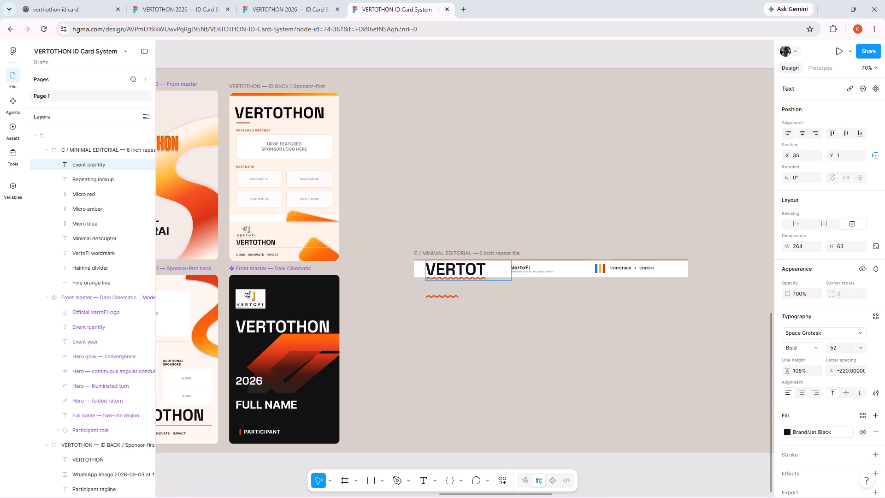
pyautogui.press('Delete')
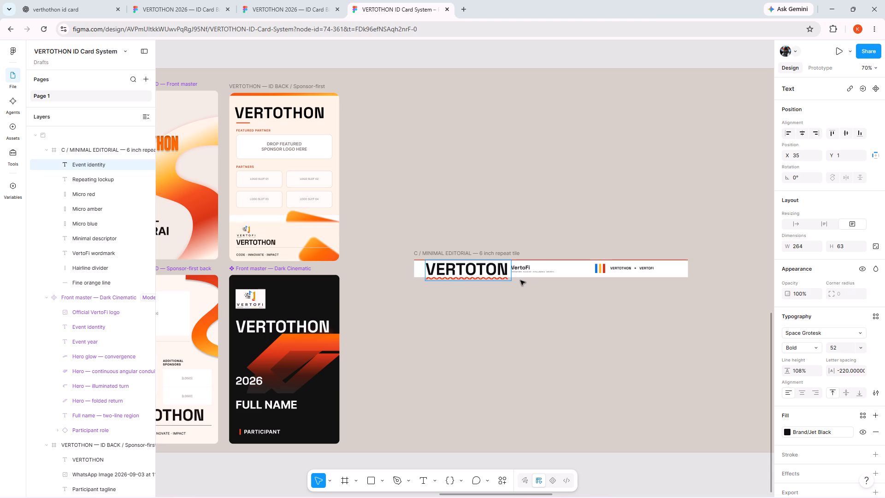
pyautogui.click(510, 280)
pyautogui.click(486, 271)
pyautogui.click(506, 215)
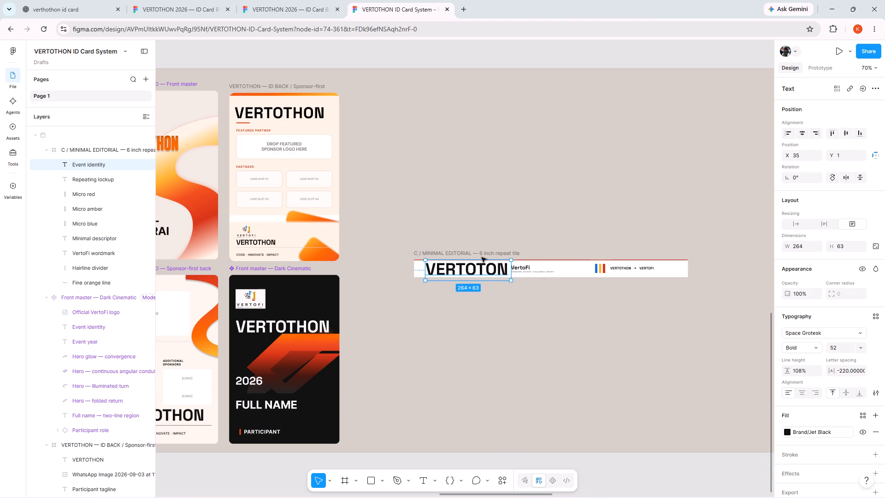
# Resize the strip title's text box to about 383 × 53, starting at X 0, Y 1 of the strip.
pyautogui.moveTo(513, 280); pyautogui.dragTo(538, 279)
pyautogui.moveTo(427, 277); pyautogui.dragTo(415, 278)
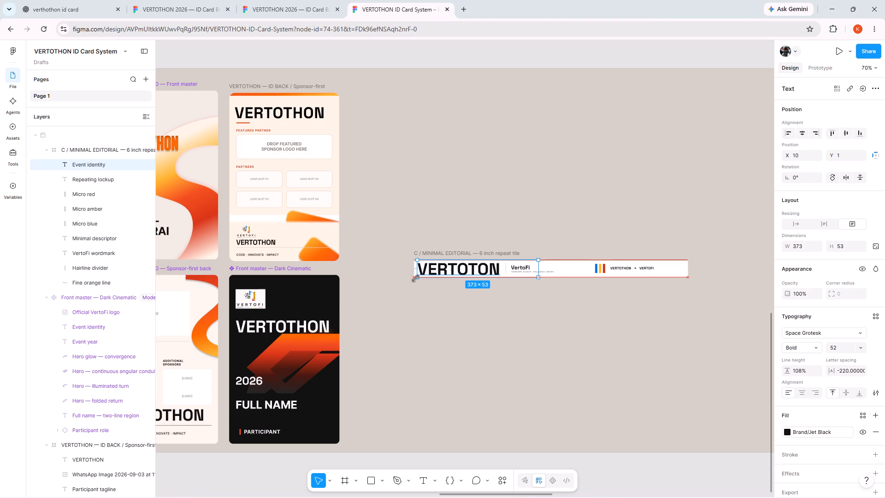
pyautogui.moveTo(415, 278); pyautogui.dragTo(414, 278)
pyautogui.click(401, 201)
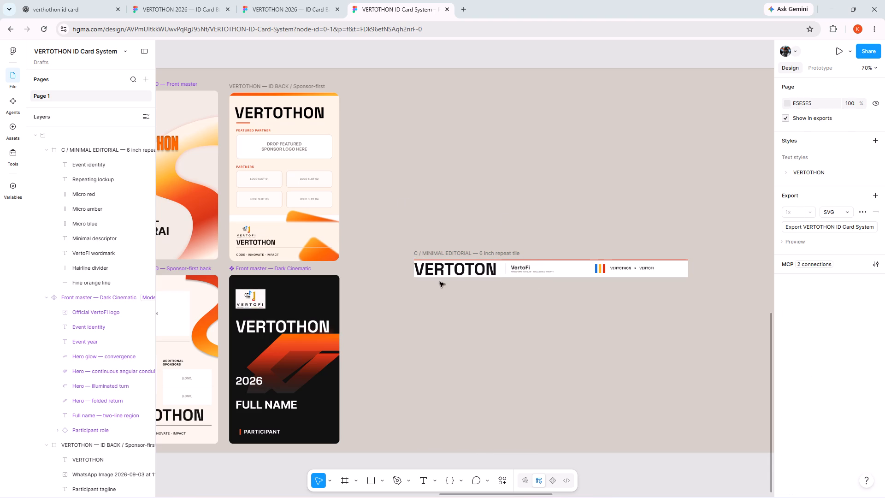
# Insert the letter H into the strip title so it reads VERTOTHON.
pyautogui.doubleClick(476, 271)
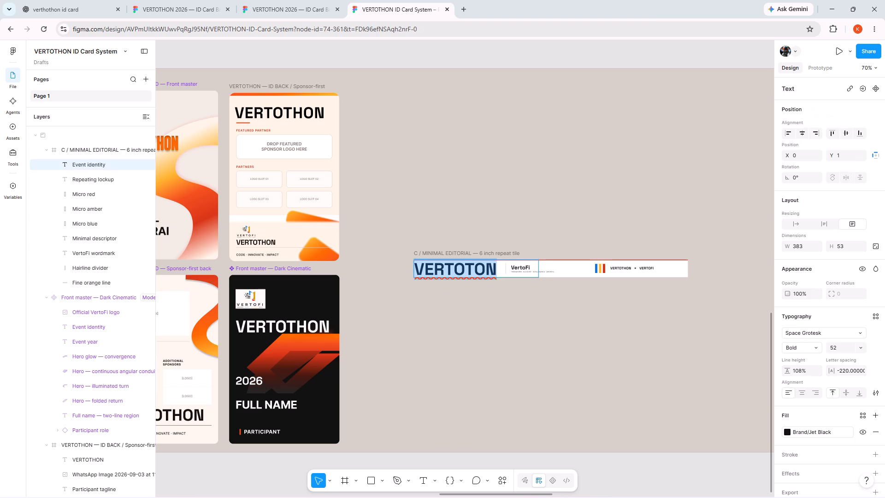
pyautogui.click(476, 271)
pyautogui.press('h')
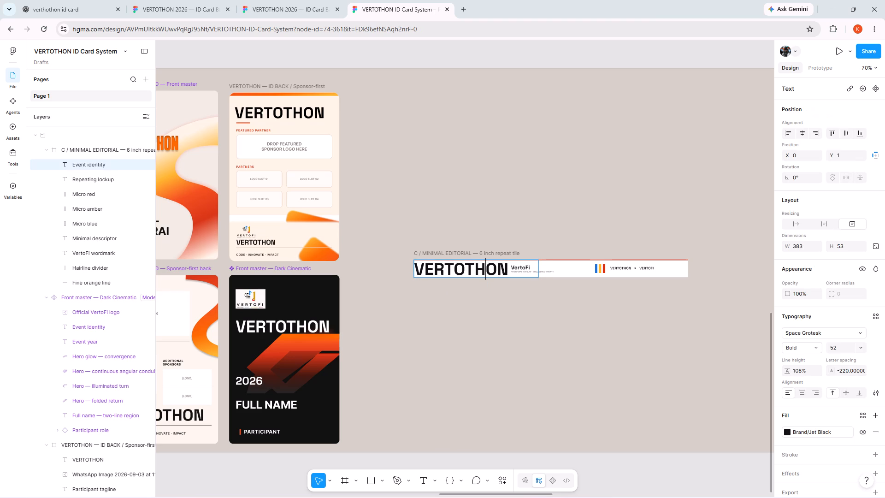
# Set the font size of the VERTOTHON title in the lanyard strip to 48.
pyautogui.click(520, 293)
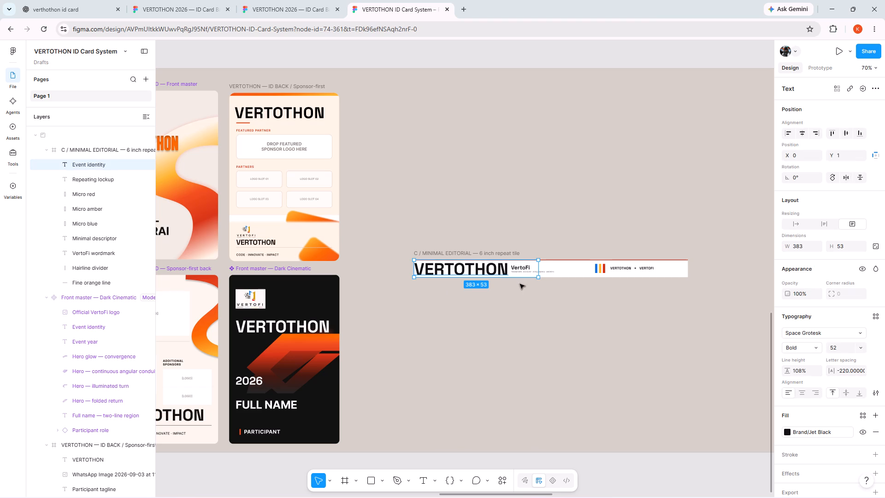
pyautogui.click(492, 271)
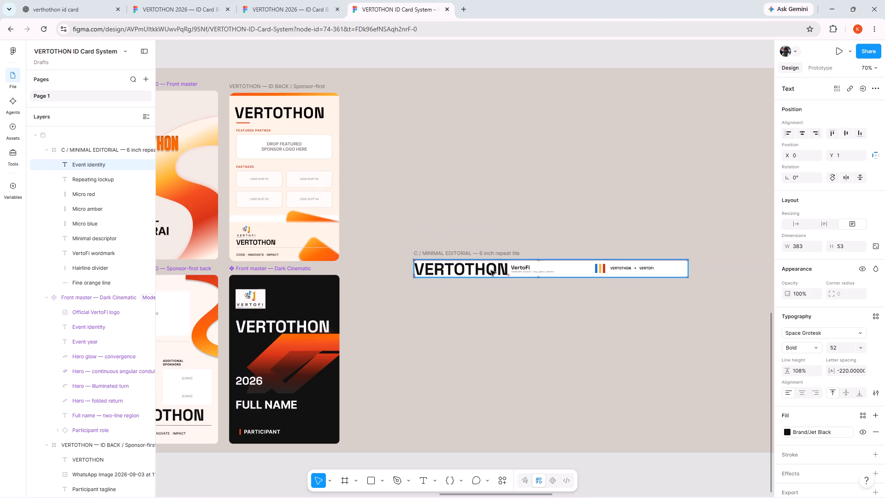
pyautogui.click(849, 344)
pyautogui.click(861, 350)
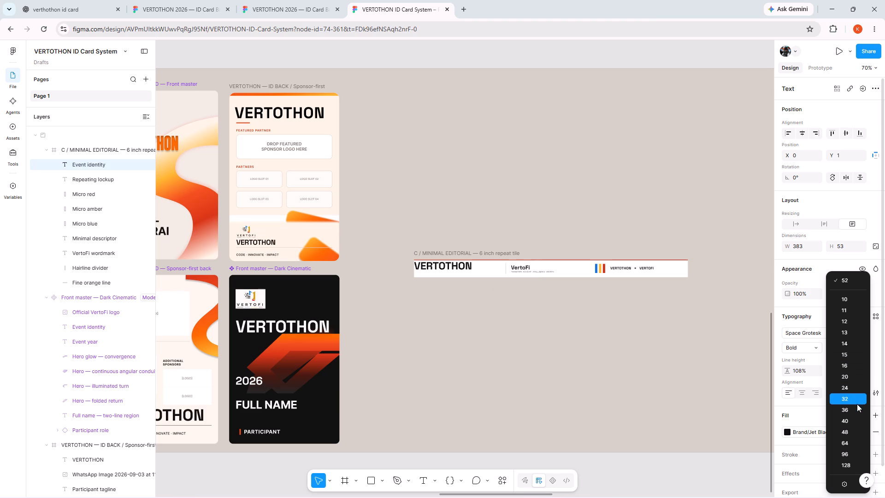
pyautogui.click(862, 432)
# Copy the VertoFi logo from the 03 — FLOW FIELD front master and place the copy just above the lanyard strip.
pyautogui.rightClick(693, 346)
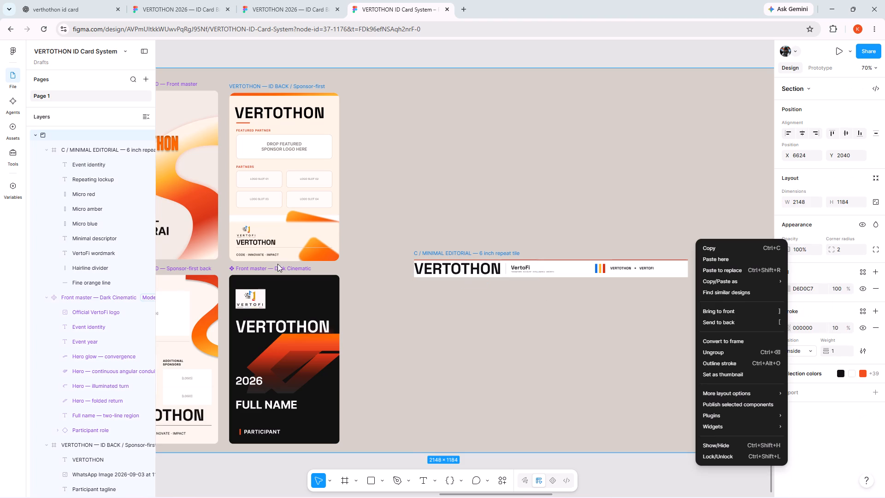
pyautogui.hscroll(2, 265, 256)
pyautogui.click(421, 216)
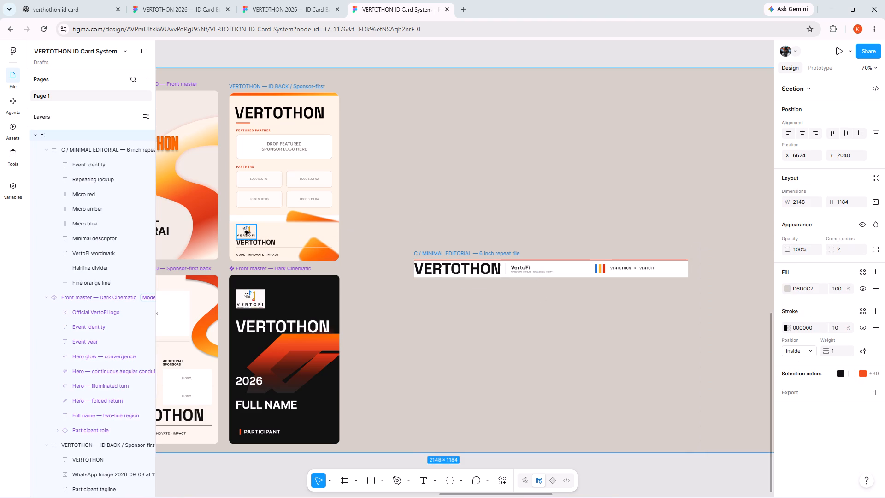
pyautogui.hscroll(3, 244, 231)
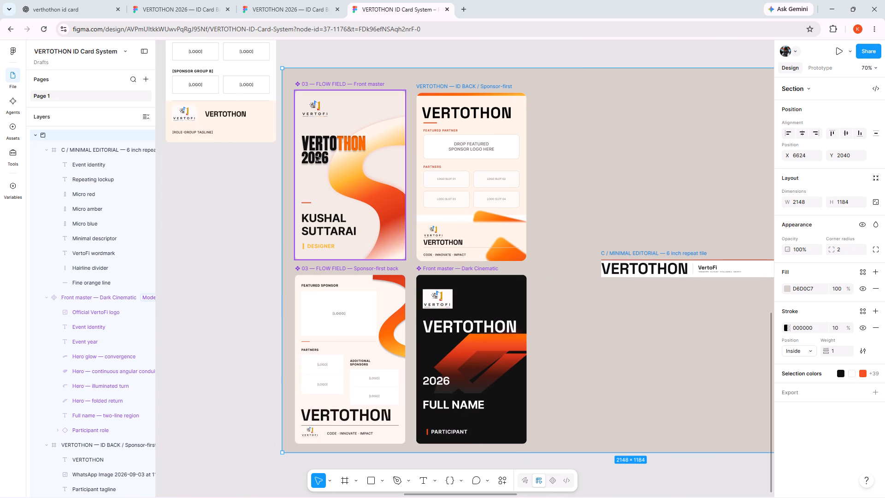
pyautogui.click(319, 105)
pyautogui.doubleClick(318, 107)
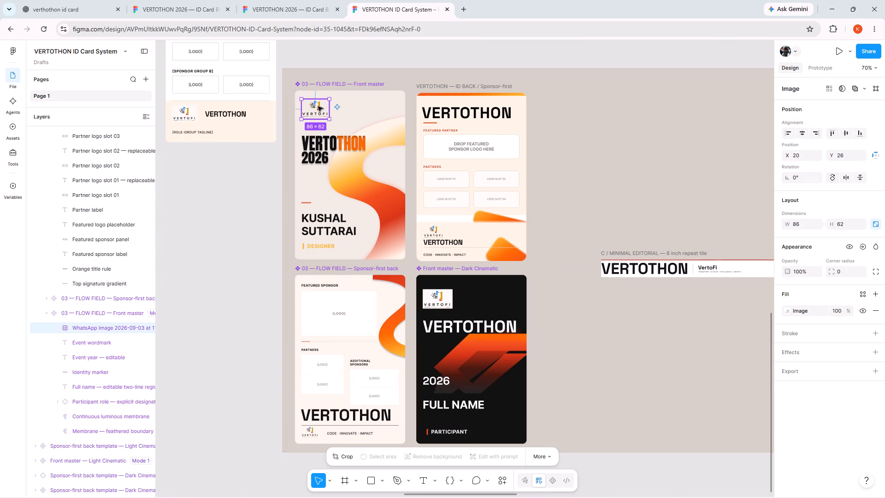
pyautogui.hotkey('ctrl', 'c')
pyautogui.hotkey('ctrl', 'v')
pyautogui.moveTo(318, 107); pyautogui.dragTo(624, 215)
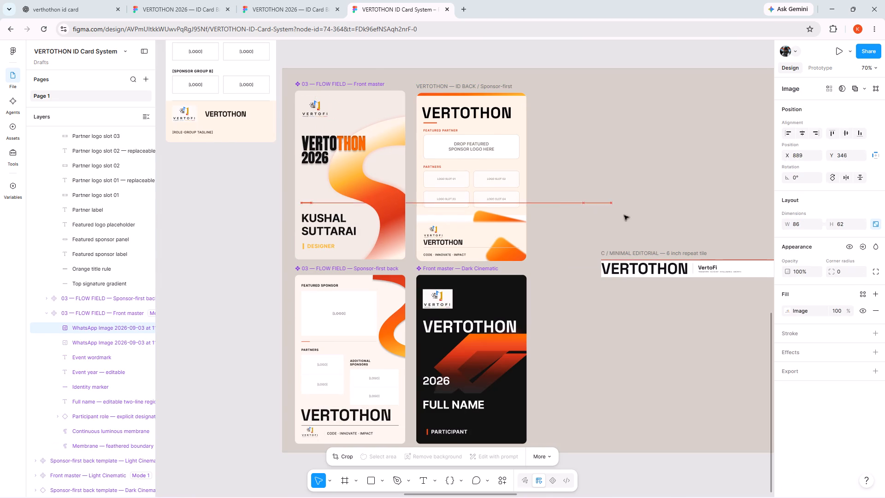
pyautogui.moveTo(624, 215); pyautogui.dragTo(645, 222)
# Delete the small descriptor line and the VertoFi text wordmark from the lanyard strip.
pyautogui.hscroll(-5, 645, 222)
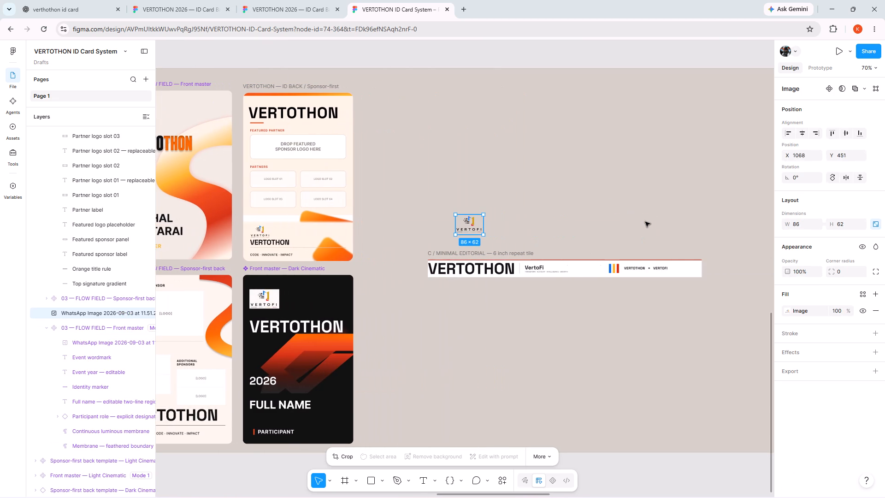
pyautogui.hscroll(-1, 645, 222)
pyautogui.click(407, 327)
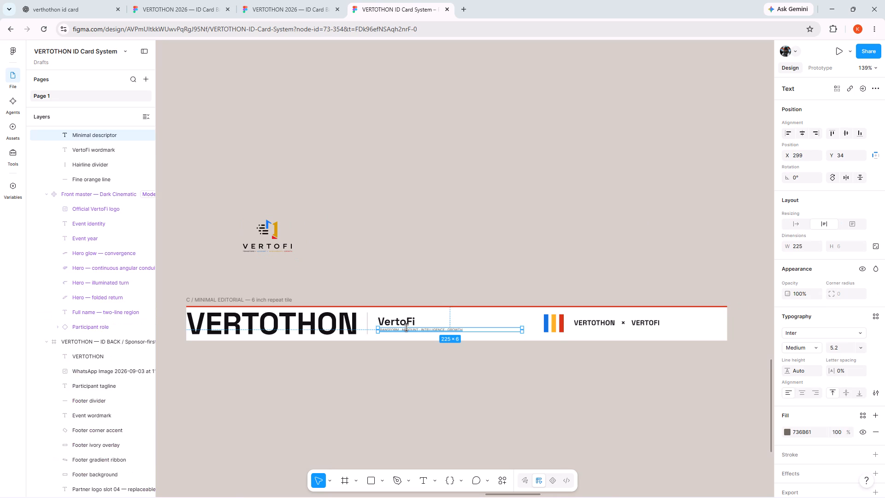
pyautogui.press('BackSpace')
pyautogui.press('Delete')
pyautogui.click(406, 323)
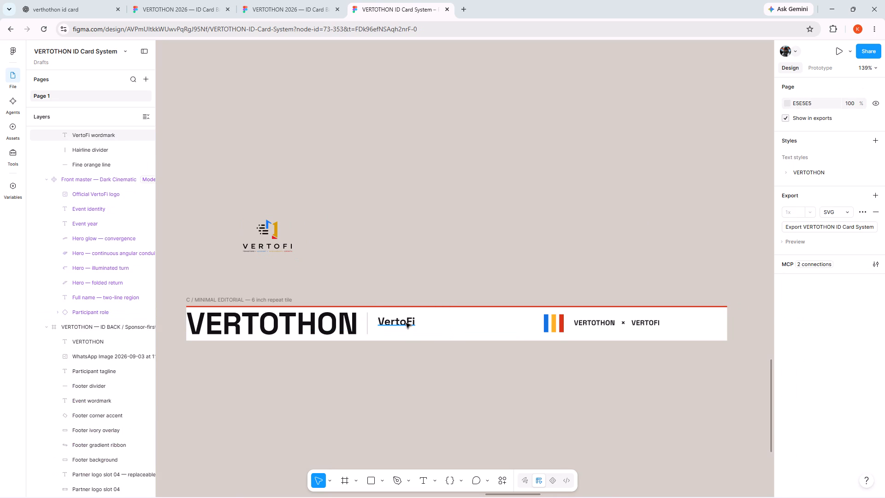
pyautogui.press('Delete')
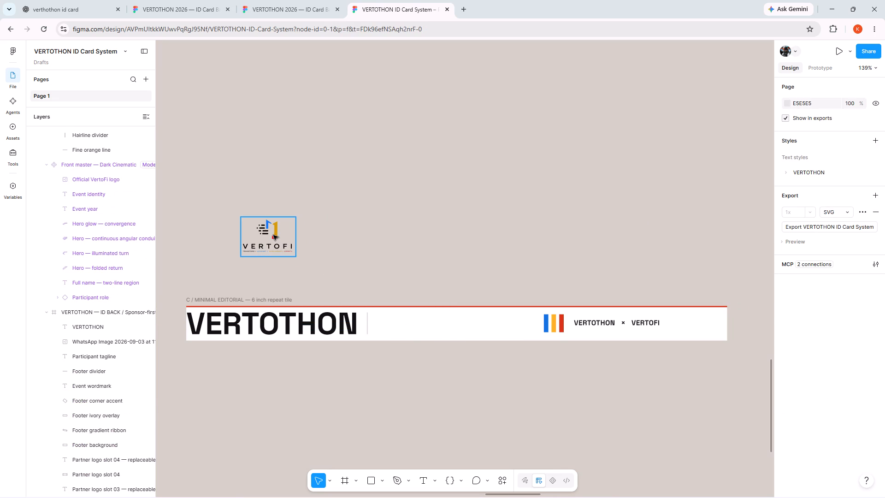
# Move the copied VertoFi logo into the lanyard strip, at about X 378, Y -4.
pyautogui.moveTo(273, 235); pyautogui.dragTo(399, 323)
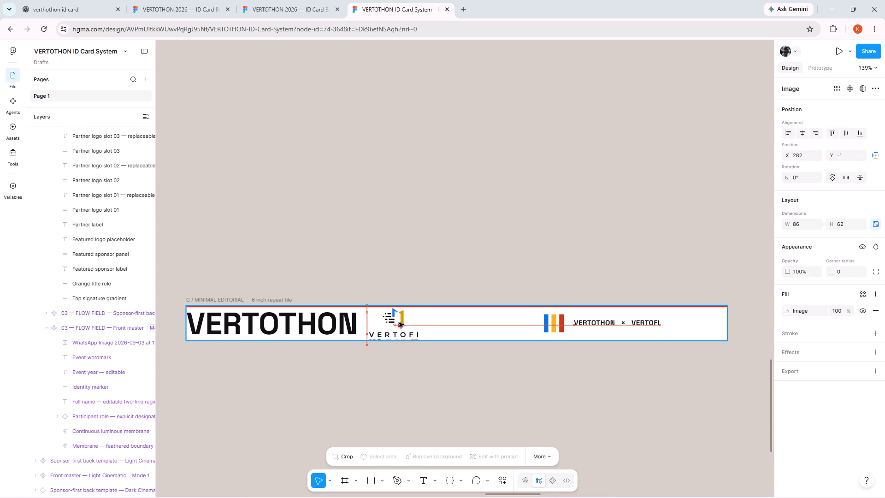
pyautogui.moveTo(399, 323); pyautogui.dragTo(403, 322)
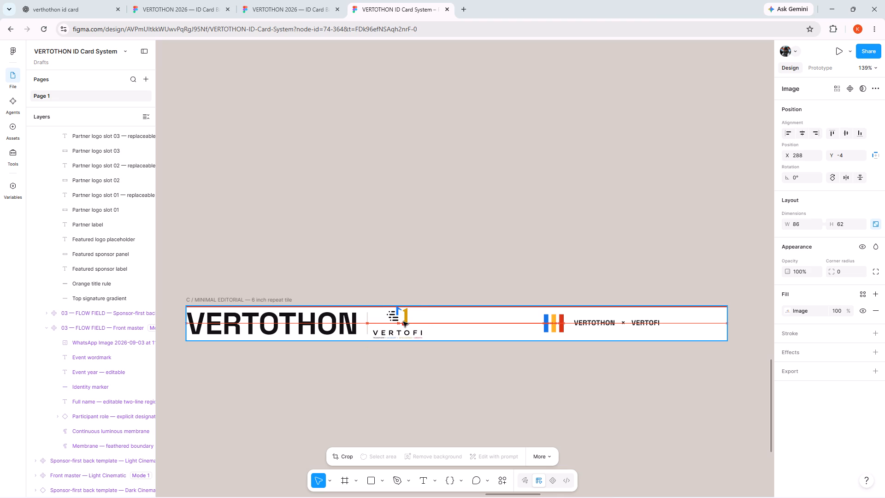
pyautogui.moveTo(403, 322); pyautogui.dragTo(461, 322)
pyautogui.click(513, 258)
# Delete the red, blue and amber micro bars from the lanyard strip.
pyautogui.click(560, 324)
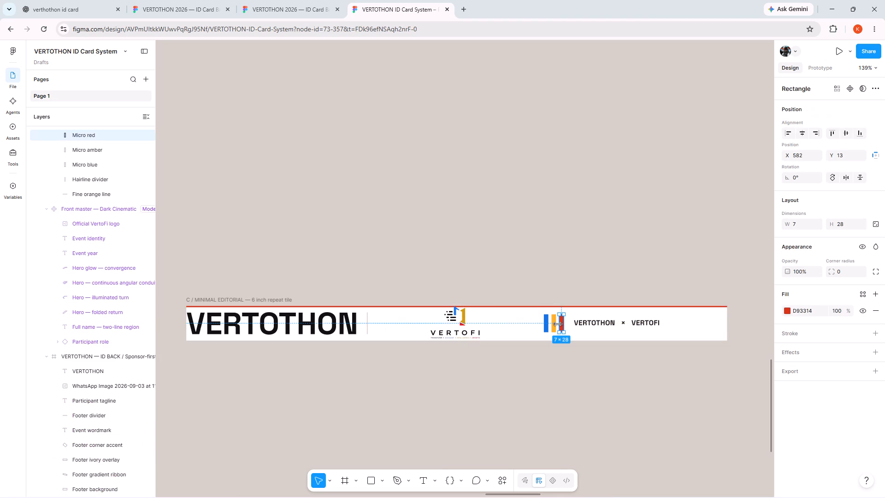
pyautogui.press('Delete')
pyautogui.click(546, 325)
pyautogui.press('Delete')
pyautogui.click(560, 328)
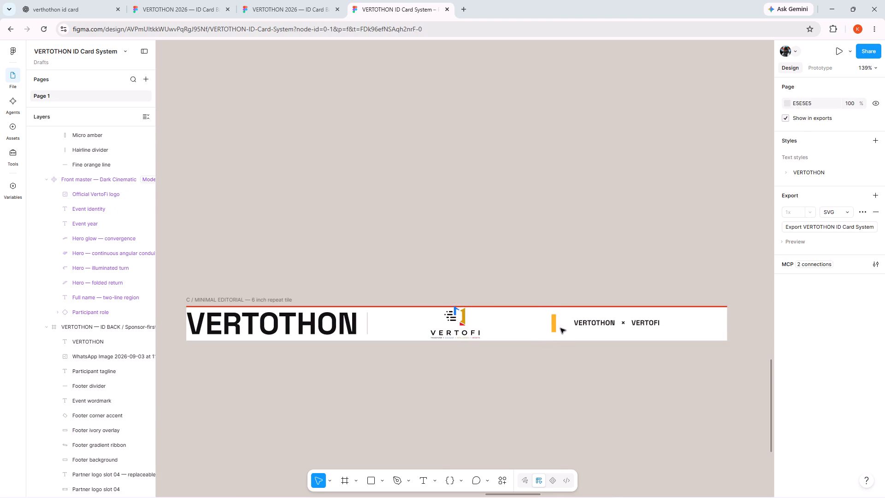
pyautogui.click(557, 327)
pyautogui.press('Delete')
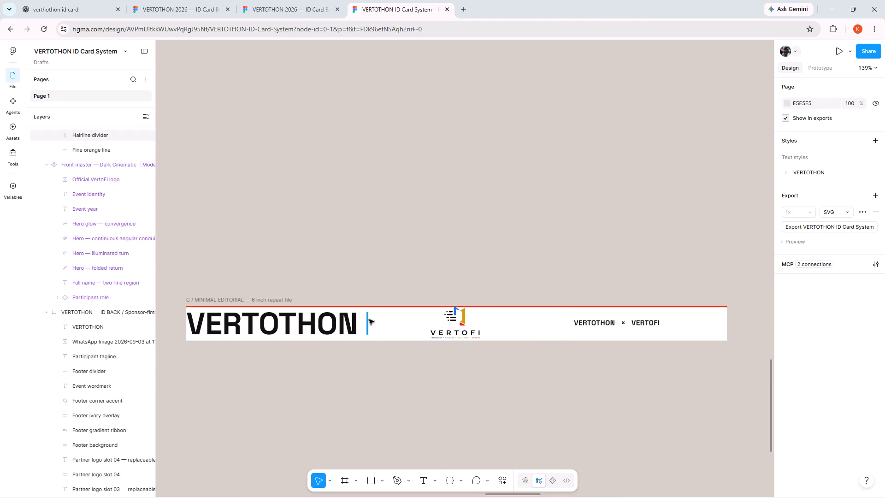
# Delete the hairline divider and the small VERTOTHON × VERTOFI lockup text from the lanyard strip.
pyautogui.click(369, 320)
pyautogui.press('Delete')
pyautogui.click(608, 325)
pyautogui.press('Delete')
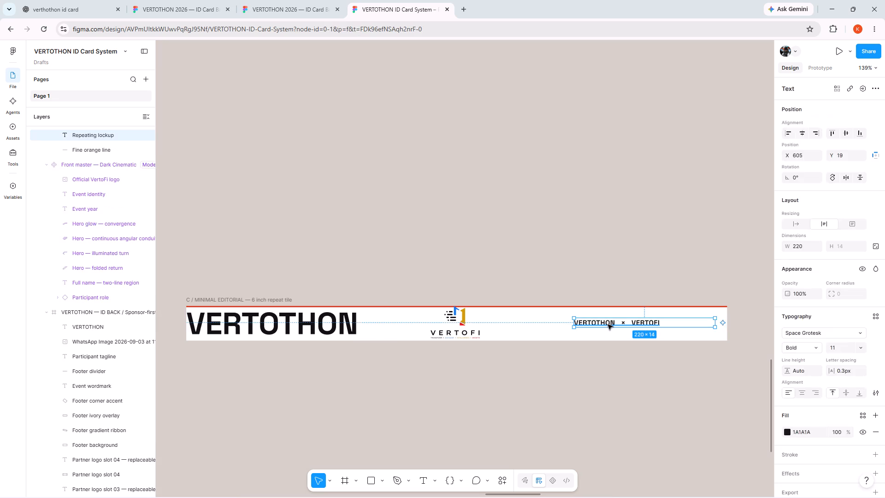
# Place the VertoFi logo near the strip's right end at about X 719, Y 2, scaled down to about 75 × 54.
pyautogui.moveTo(465, 325); pyautogui.dragTo(465, 325)
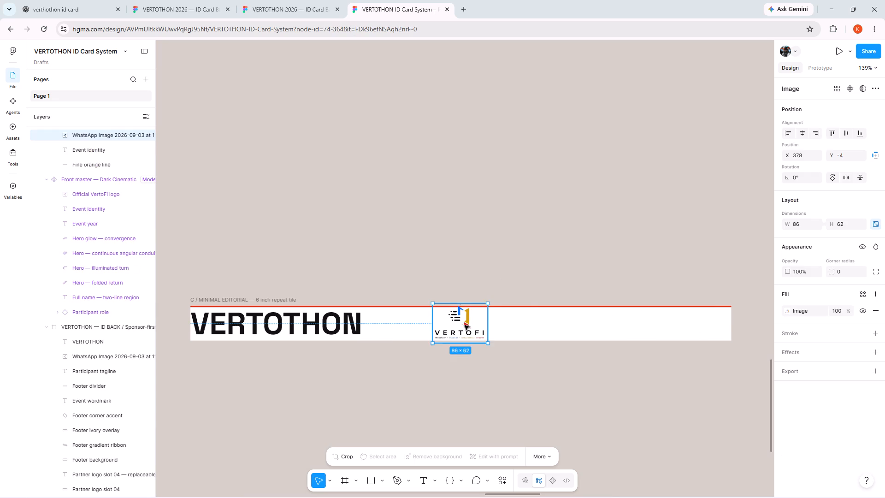
pyautogui.moveTo(465, 325); pyautogui.dragTo(681, 326)
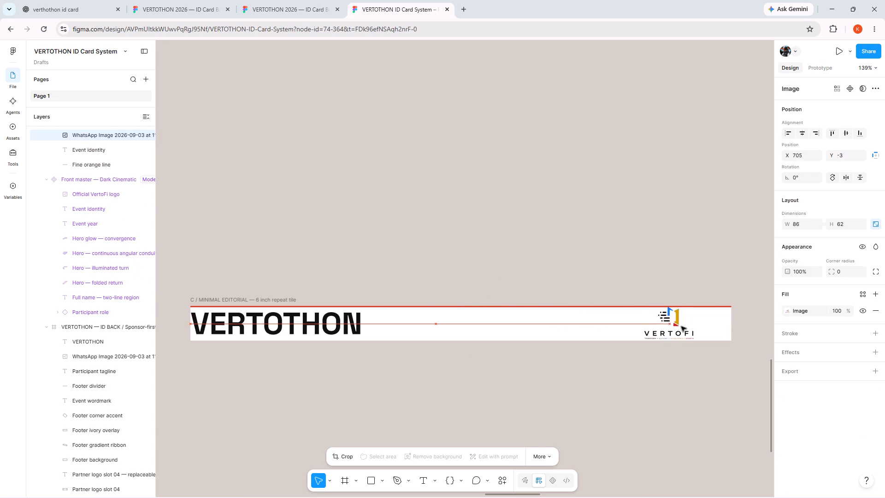
pyautogui.moveTo(681, 326); pyautogui.dragTo(675, 326)
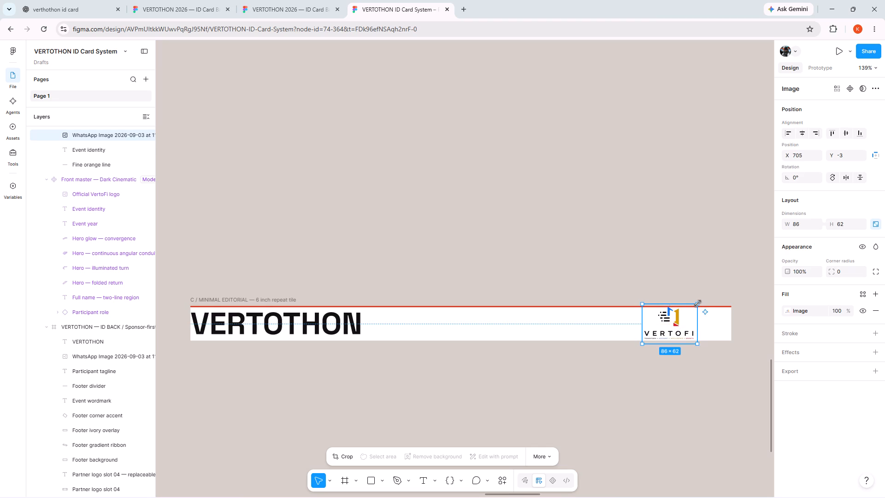
pyautogui.moveTo(698, 303); pyautogui.dragTo(692, 309)
pyautogui.moveTo(664, 324); pyautogui.dragTo(669, 324)
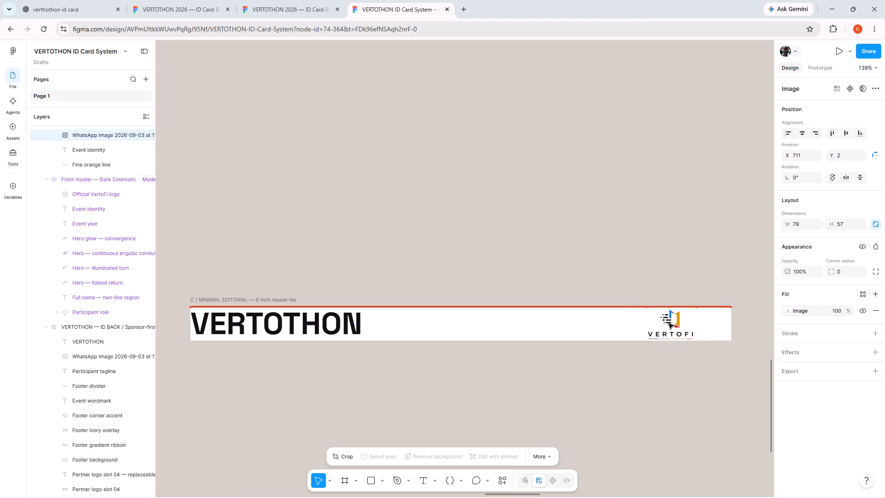
pyautogui.moveTo(669, 324); pyautogui.dragTo(673, 324)
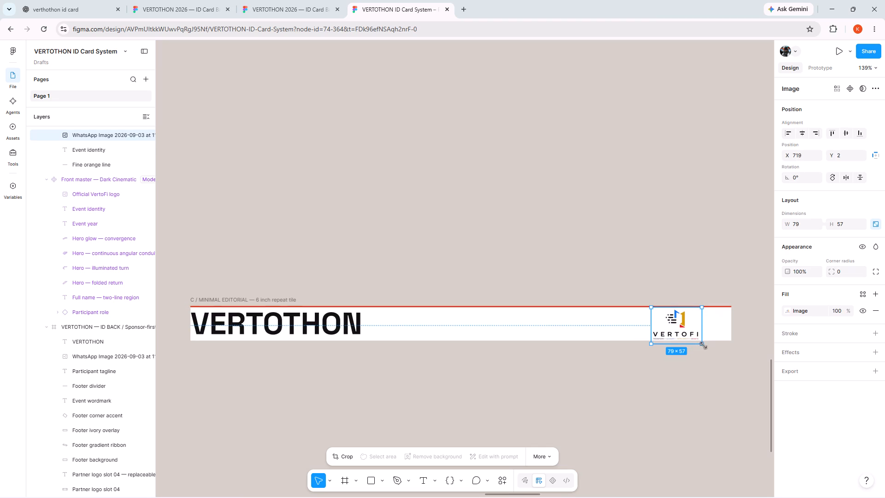
pyautogui.moveTo(703, 344); pyautogui.dragTo(699, 338)
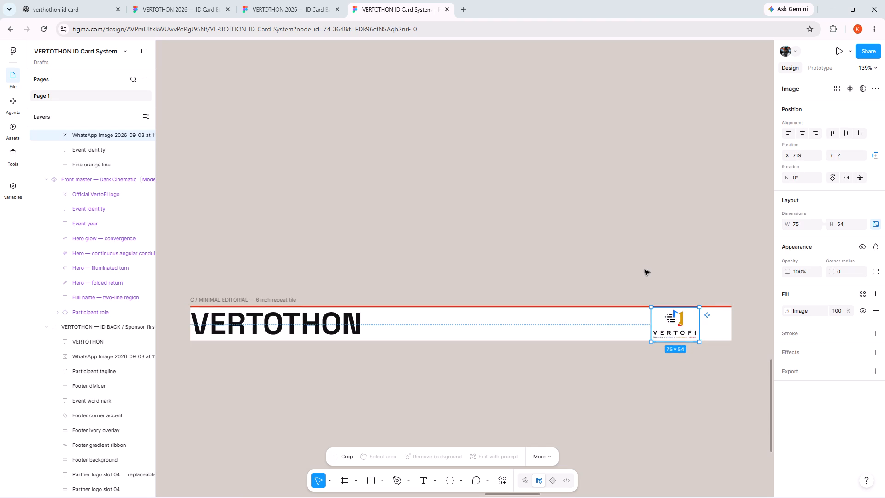
pyautogui.click(643, 267)
# Append 2026 to the strip title so it reads VERTOTHON 2026.
pyautogui.click(354, 329)
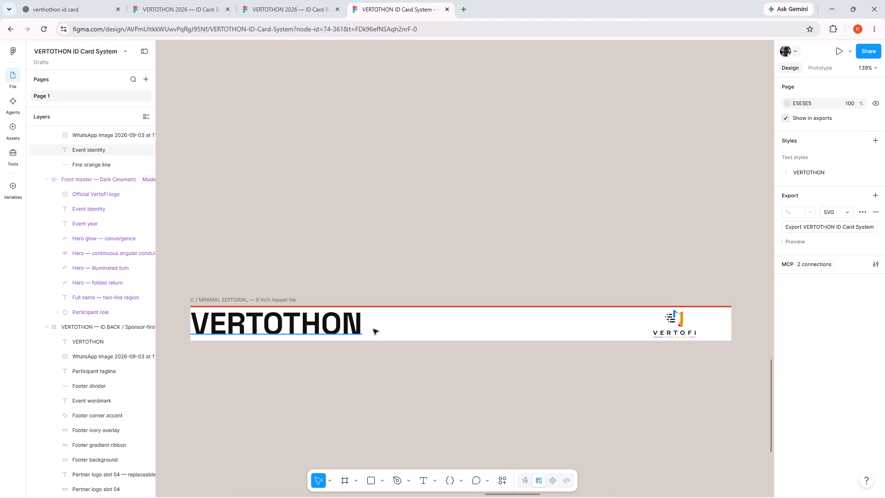
pyautogui.doubleClick(379, 329)
pyautogui.click(370, 325)
pyautogui.doubleClick(352, 323)
pyautogui.click(376, 327)
pyautogui.press('space')
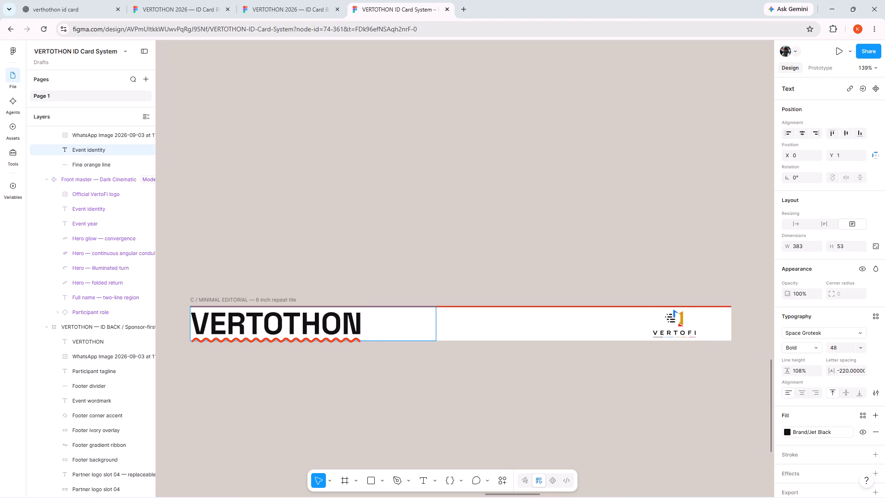
pyautogui.write('X')
pyautogui.press('space')
pyautogui.press('BackSpace')
pyautogui.press('BackSpace')
pyautogui.write('2026')
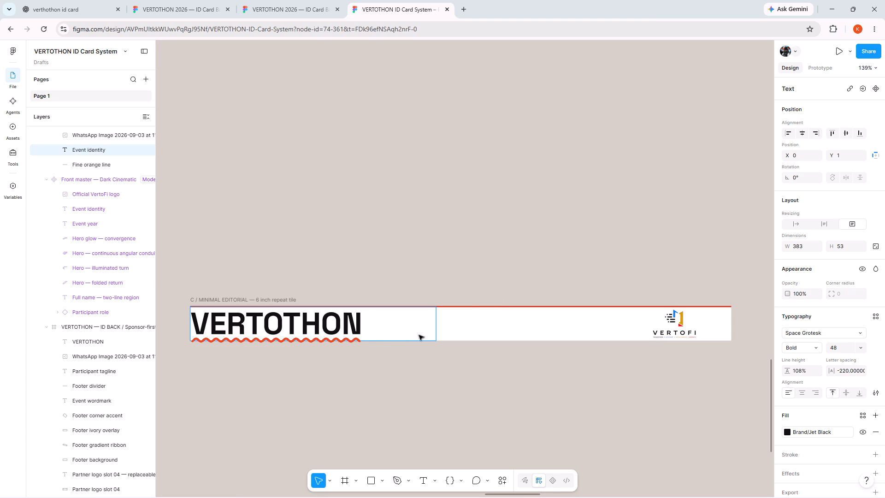
pyautogui.click(334, 347)
# Widen the strip title's text box to about 552 × 53.
pyautogui.moveTo(436, 342); pyautogui.dragTo(491, 347)
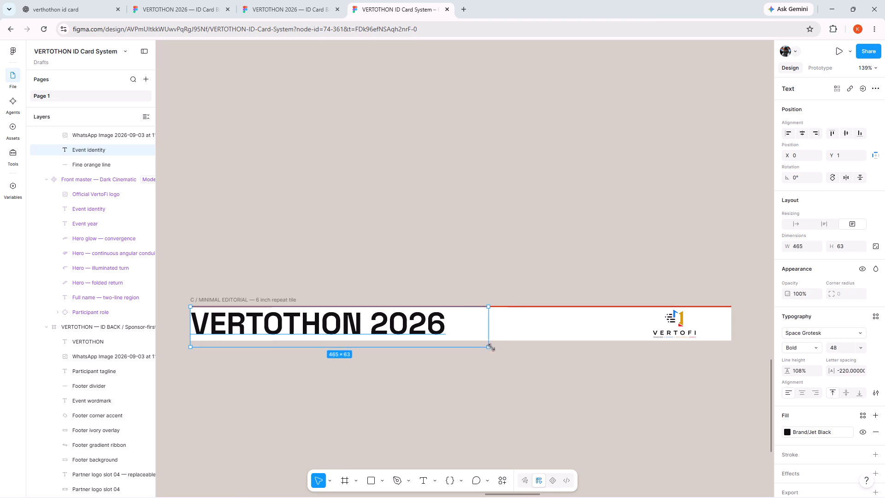
pyautogui.moveTo(491, 347); pyautogui.dragTo(507, 342)
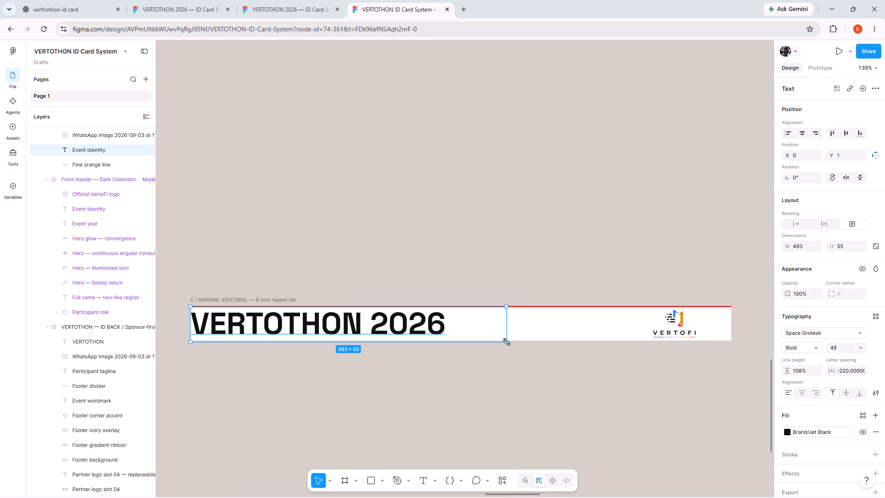
pyautogui.moveTo(507, 342); pyautogui.dragTo(544, 339)
pyautogui.click(492, 212)
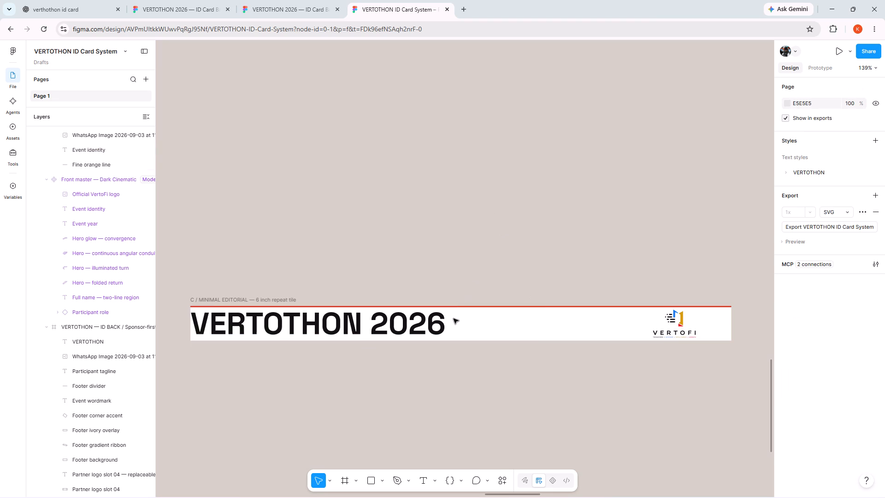
# Append an X to the strip title so it reads VERTOTHON 2026 X.
pyautogui.click(453, 319)
pyautogui.doubleClick(453, 319)
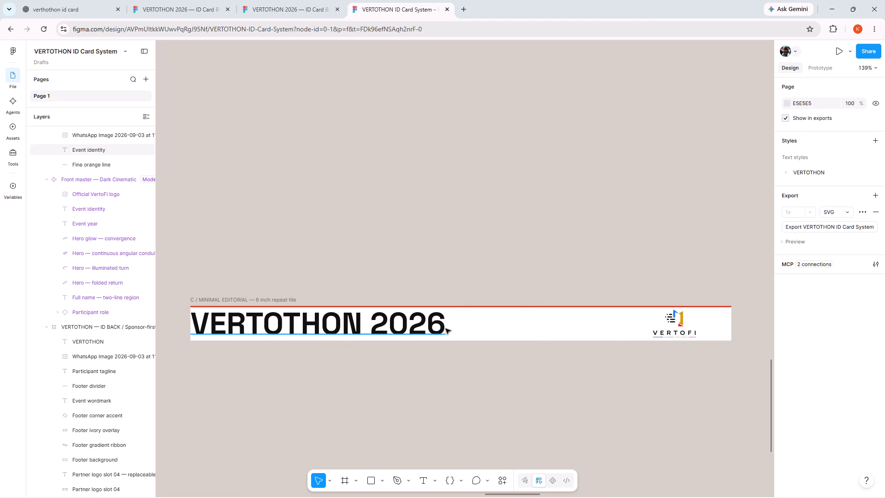
pyautogui.click(660, 330)
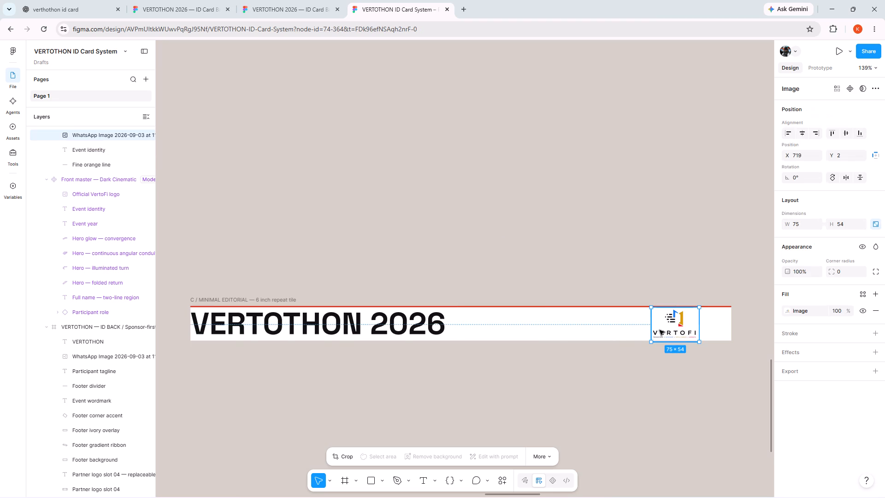
pyautogui.hotkey('ctrl', 'c')
pyautogui.click(473, 325)
pyautogui.doubleClick(419, 325)
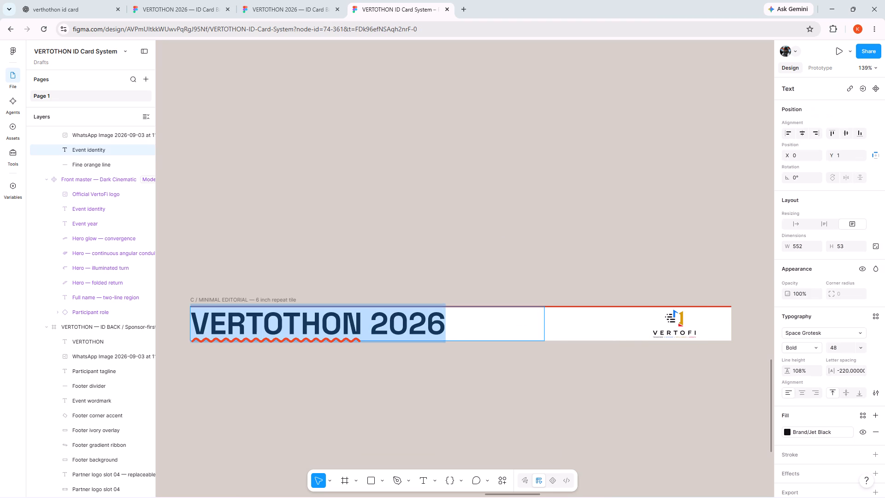
pyautogui.click(462, 323)
pyautogui.press('space')
pyautogui.write('X')
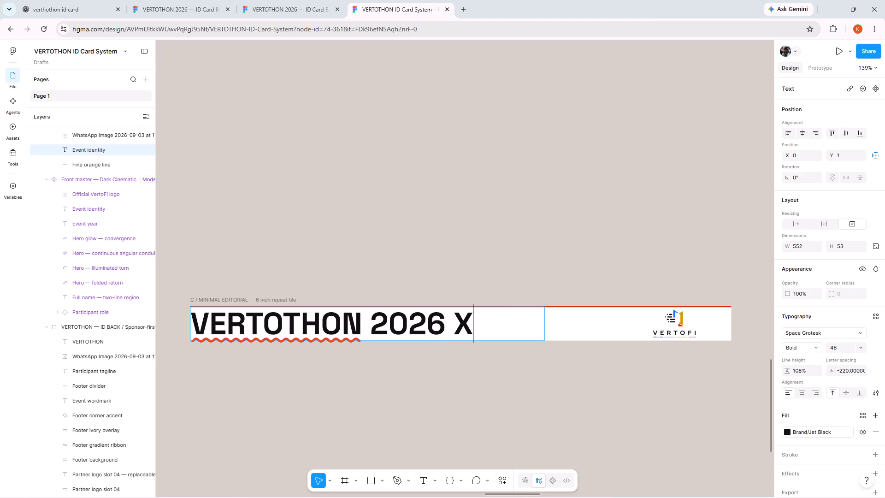
pyautogui.click(579, 213)
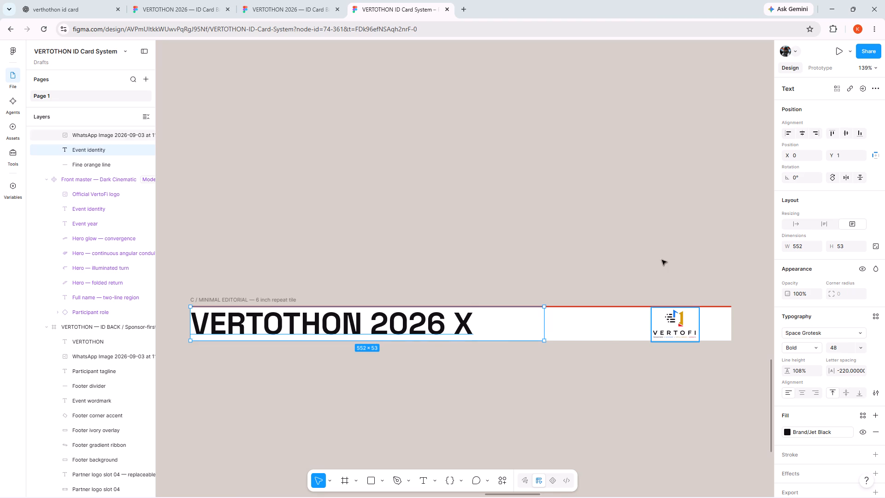
pyautogui.click(658, 254)
# Move the VertoFi logo along the strip to sit just after the title's X with a small gap.
pyautogui.moveTo(679, 325); pyautogui.dragTo(499, 328)
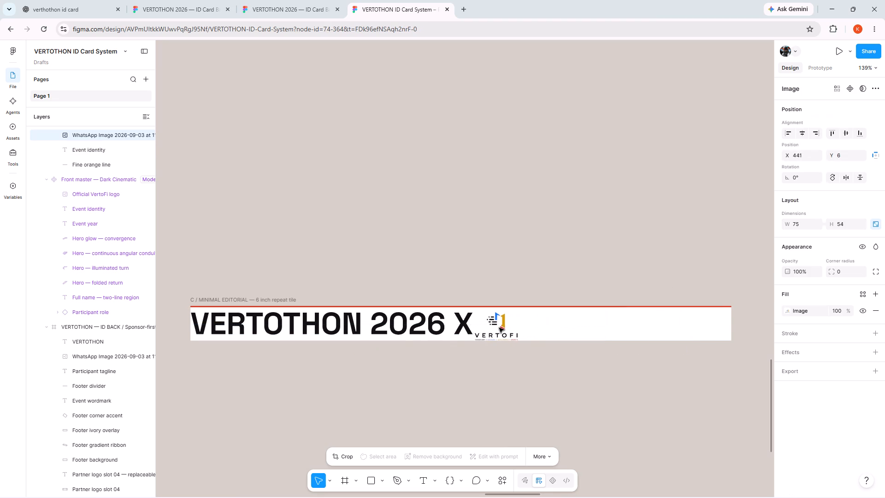
pyautogui.moveTo(499, 328); pyautogui.dragTo(512, 322)
pyautogui.click(521, 267)
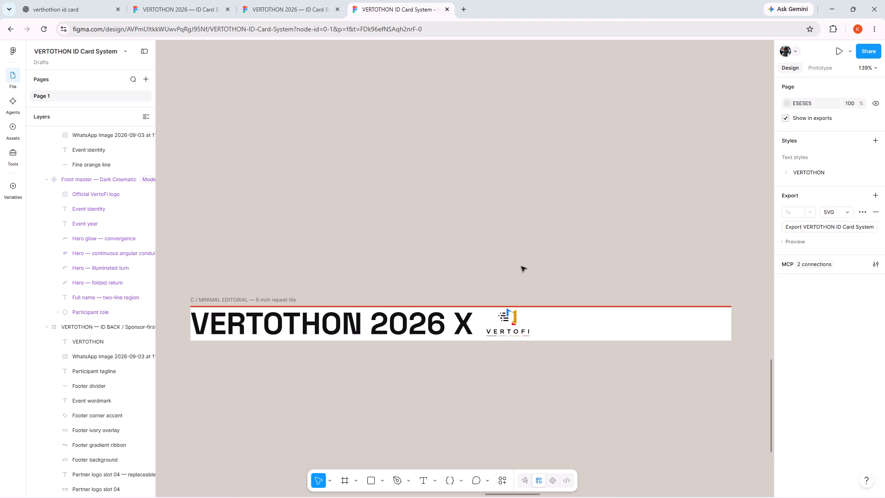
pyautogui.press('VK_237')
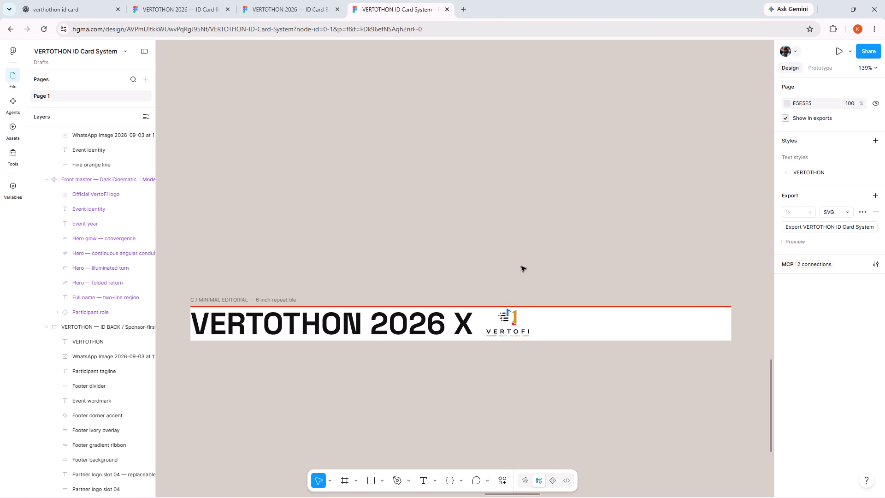